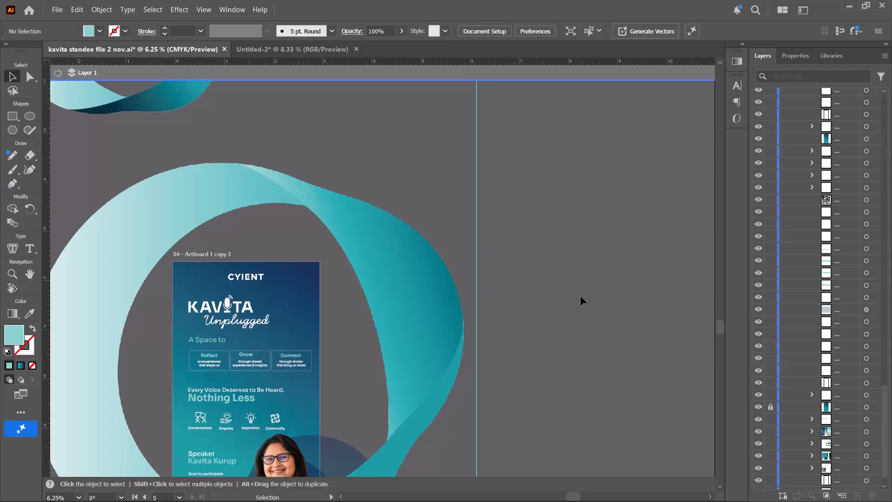
Move the Kavita Unplugged logo on Artboard 1 copy 3 so it sits roughly centred beneath the CYIENT logo.
{"action": "scroll", "coordinate": [245, 213], "scroll_direction": "down", "scroll_amount": 3}
{"action": "left_click", "coordinate": [247, 215]}
{"action": "left_click_drag", "start_coordinate": [236, 218], "coordinate": [262, 220]}
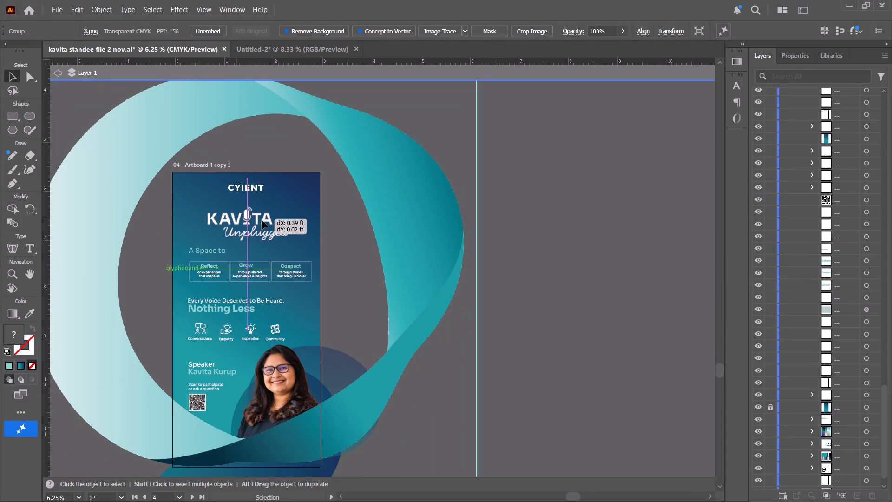
{"action": "left_click_drag", "start_coordinate": [262, 220], "coordinate": [259, 217]}
{"action": "left_click", "coordinate": [240, 183]}
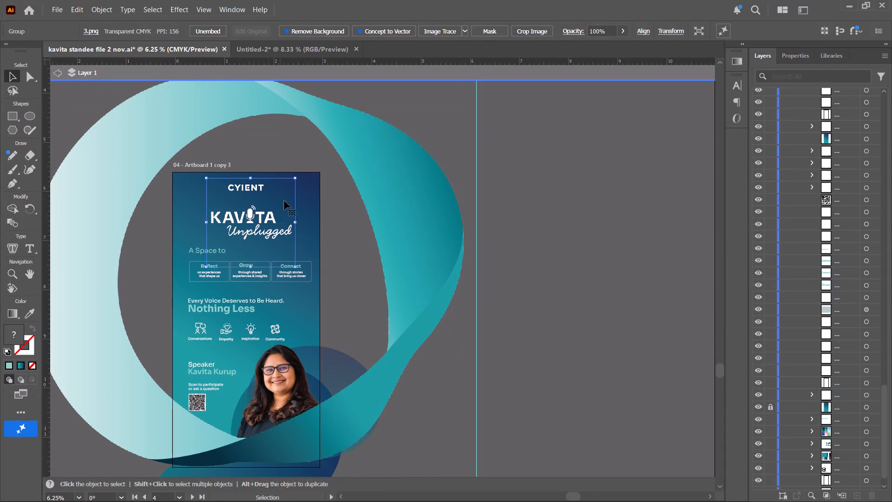
{"action": "left_click", "coordinate": [582, 361]}
Review the standee layouts across the artboards, comparing the logo, text blocks and ring graphics.
{"action": "scroll", "coordinate": [569, 349], "scroll_direction": "down", "scroll_amount": 2}
{"action": "scroll", "coordinate": [490, 303], "scroll_direction": "down", "scroll_amount": 1}
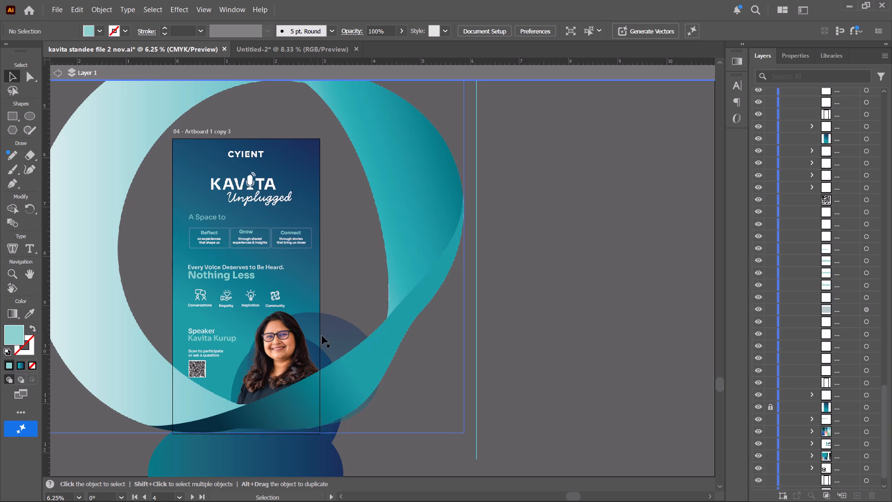
{"action": "scroll", "coordinate": [309, 312], "scroll_direction": "up", "scroll_amount": 16}
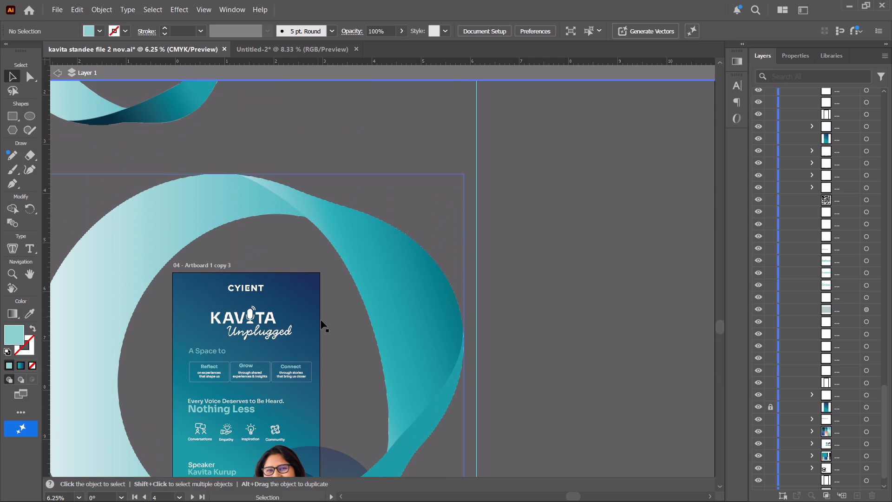
{"action": "scroll", "coordinate": [321, 320], "scroll_direction": "up", "scroll_amount": 20}
{"action": "scroll", "coordinate": [321, 320], "scroll_direction": "up", "scroll_amount": 8}
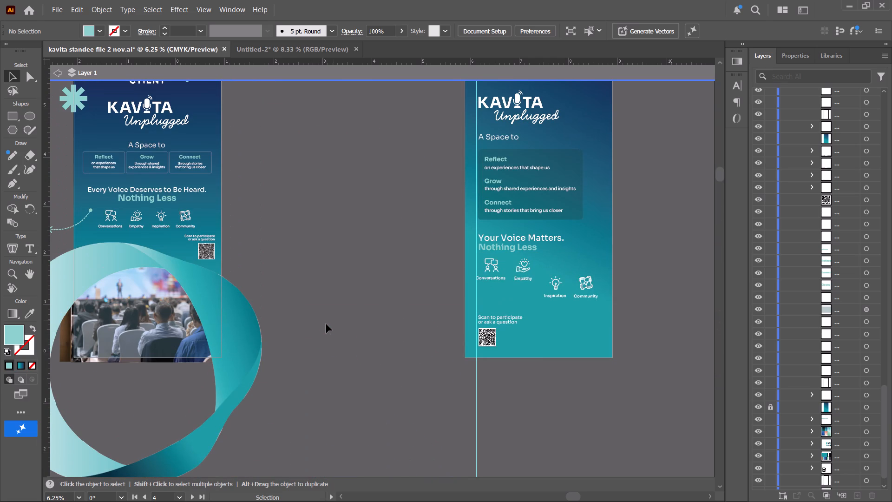
{"action": "left_click_drag", "start_coordinate": [716, 171], "coordinate": [734, 111]}
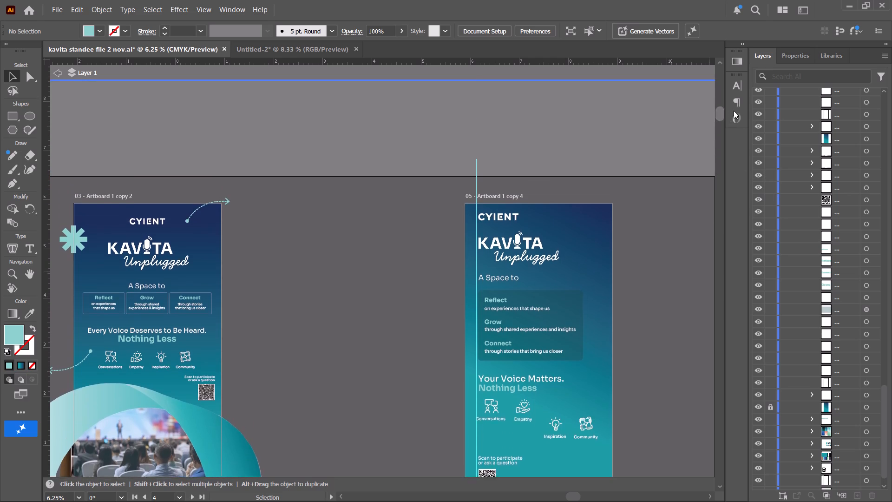
{"action": "left_click_drag", "start_coordinate": [734, 111], "coordinate": [725, 302]}
{"action": "scroll", "coordinate": [585, 357], "scroll_direction": "down", "scroll_amount": 2}
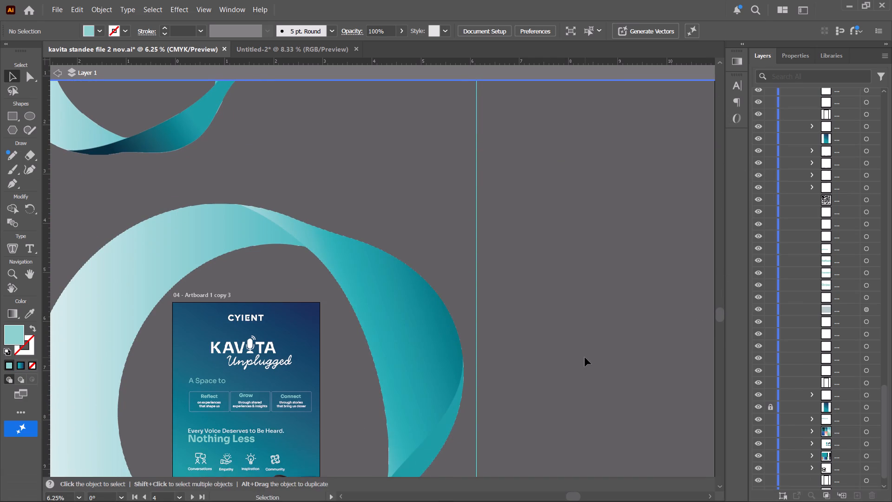
{"action": "scroll", "coordinate": [571, 452], "scroll_direction": "down", "scroll_amount": 4}
{"action": "scroll", "coordinate": [570, 501], "scroll_direction": "right", "scroll_amount": 7}
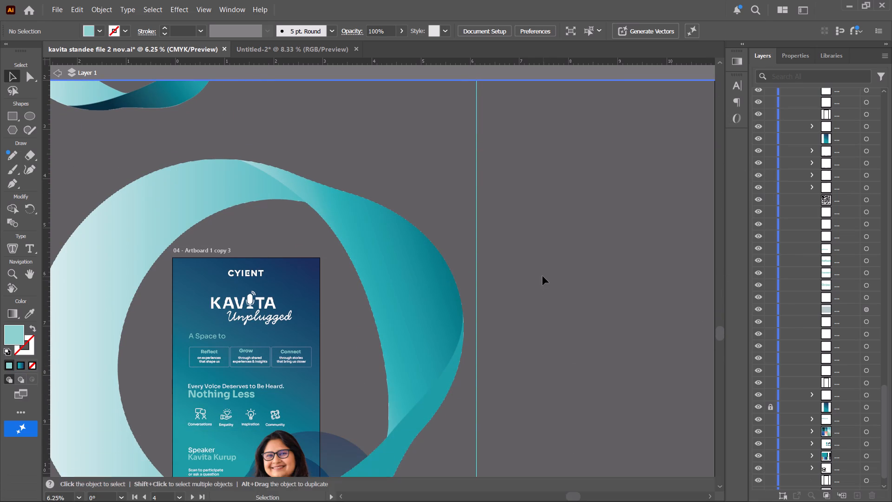
{"action": "scroll", "coordinate": [543, 276], "scroll_direction": "right", "scroll_amount": 17}
{"action": "scroll", "coordinate": [516, 264], "scroll_direction": "left", "scroll_amount": 1}
{"action": "scroll", "coordinate": [516, 264], "scroll_direction": "down", "scroll_amount": 6}
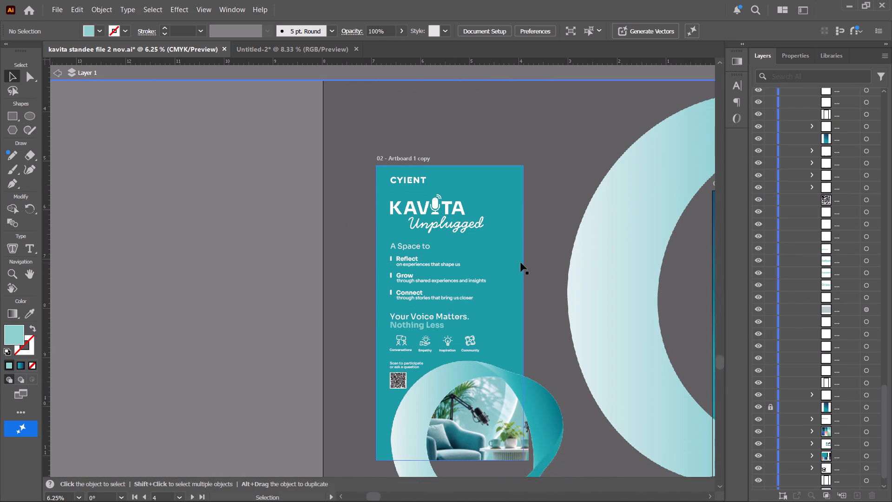
{"action": "scroll", "coordinate": [521, 263], "scroll_direction": "down", "scroll_amount": 3}
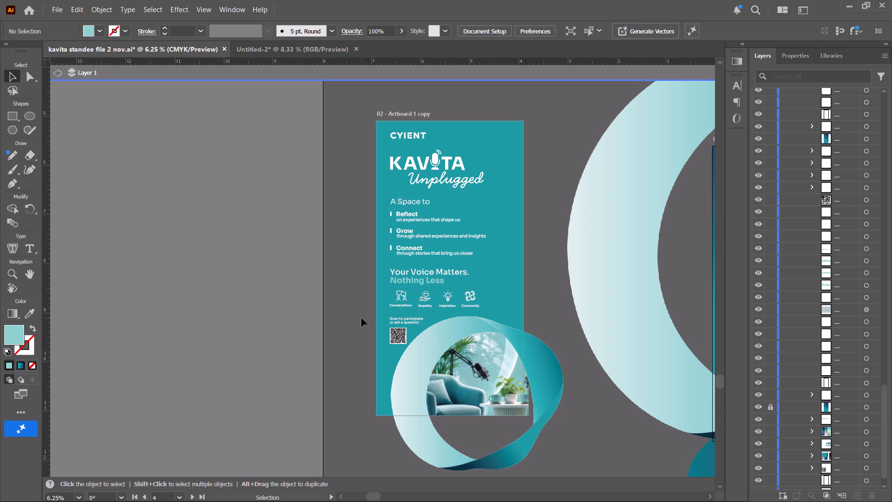
{"action": "left_click", "coordinate": [243, 337]}
{"action": "left_click", "coordinate": [238, 337]}
{"action": "key", "text": "alt+Tab"}
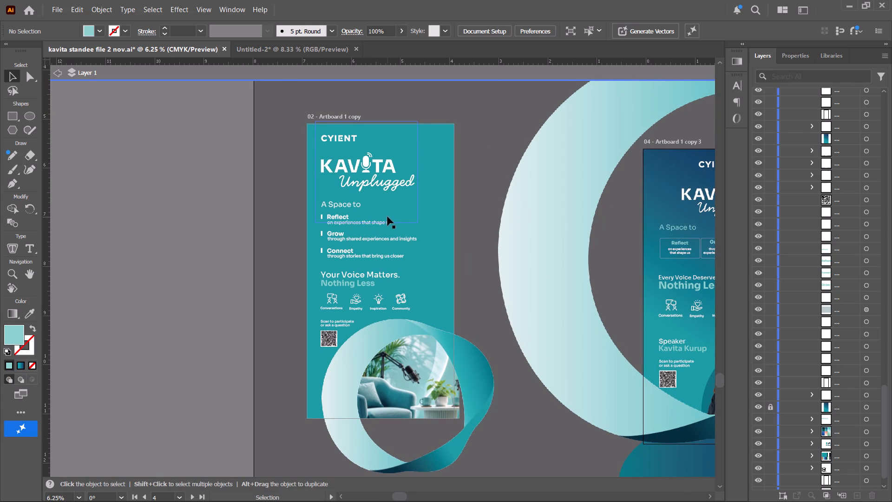
{"action": "key", "text": "space"}
{"action": "key", "text": "space"}
{"action": "key", "text": "space"}
{"action": "key", "text": "space"}
{"action": "key", "text": "space"}
{"action": "key", "text": "space"}
{"action": "key", "text": "space"}
{"action": "key", "text": "space"}
{"action": "key", "text": "space"}
{"action": "key", "text": "space"}
{"action": "key", "text": "space"}
{"action": "left_click_drag", "start_coordinate": [382, 220], "coordinate": [324, 219]}
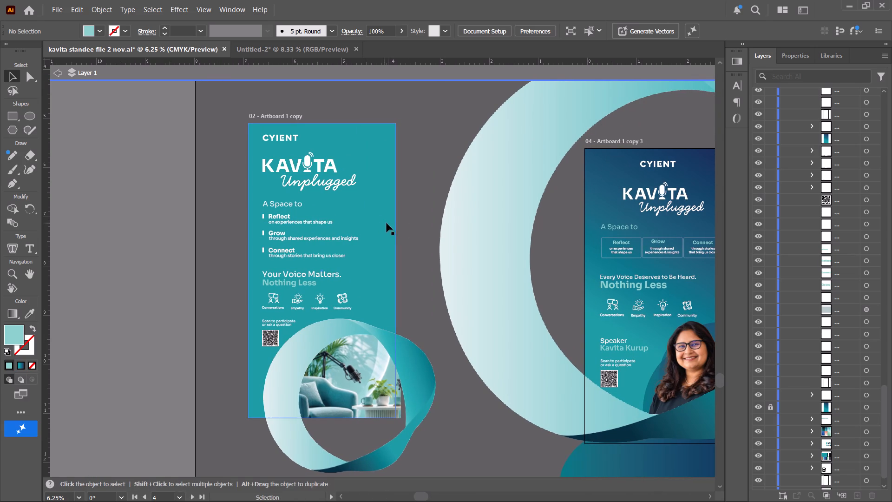
{"action": "key", "text": "space"}
{"action": "key", "text": "space"}
{"action": "key", "text": "space"}
{"action": "key", "text": "space"}
{"action": "key", "text": "space"}
{"action": "key", "text": "space"}
{"action": "key", "text": "space"}
{"action": "key", "text": "space"}
{"action": "key", "text": "space"}
{"action": "key", "text": "space"}
{"action": "key", "text": "space"}
{"action": "key", "text": "space"}
{"action": "key", "text": "space"}
{"action": "key", "text": "space"}
{"action": "key", "text": "space"}
{"action": "key", "text": "space"}
{"action": "key", "text": "space"}
{"action": "key", "text": "space"}
{"action": "key", "text": "space"}
{"action": "key", "text": "space"}
{"action": "left_click_drag", "start_coordinate": [393, 225], "coordinate": [292, 218]}
{"action": "key", "text": "space"}
{"action": "key", "text": "space"}
{"action": "key", "text": "space"}
{"action": "key", "text": "space"}
{"action": "key", "text": "space"}
{"action": "key", "text": "space"}
{"action": "key", "text": "space"}
{"action": "key", "text": "space"}
{"action": "key", "text": "space"}
{"action": "key", "text": "space"}
{"action": "key", "text": "space"}
{"action": "key", "text": "space"}
{"action": "key", "text": "space"}
{"action": "key", "text": "space"}
{"action": "key", "text": "space"}
{"action": "key", "text": "space"}
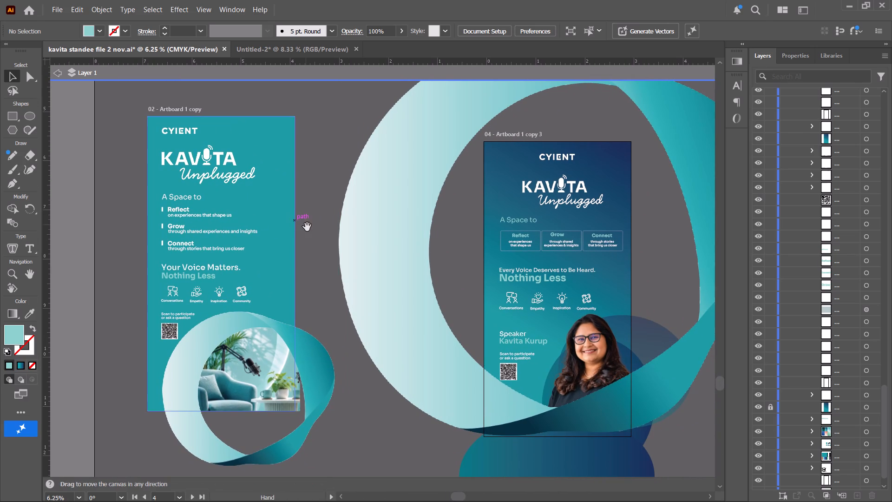
{"action": "left_click_drag", "start_coordinate": [307, 227], "coordinate": [213, 235]}
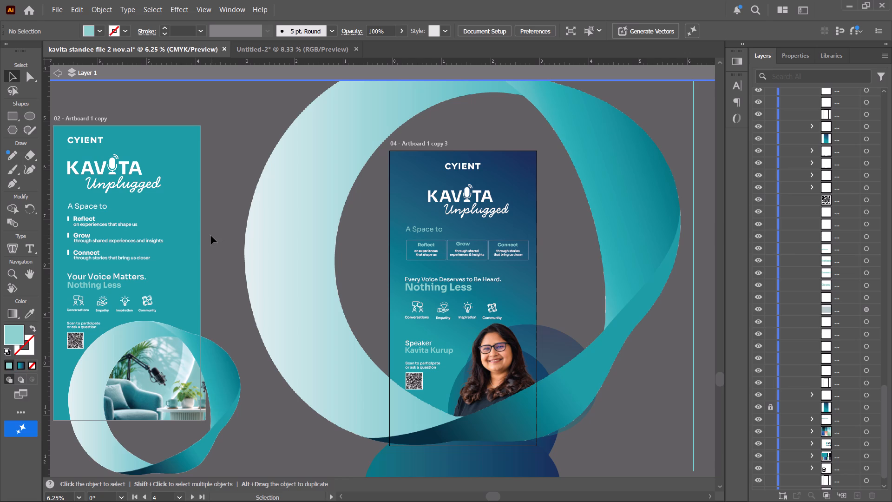
Delete the light teal asterisk shape beside the Kavita Unplugged logo on Artboard 1 copy 2.
{"action": "scroll", "coordinate": [222, 234], "scroll_direction": "up", "scroll_amount": 6}
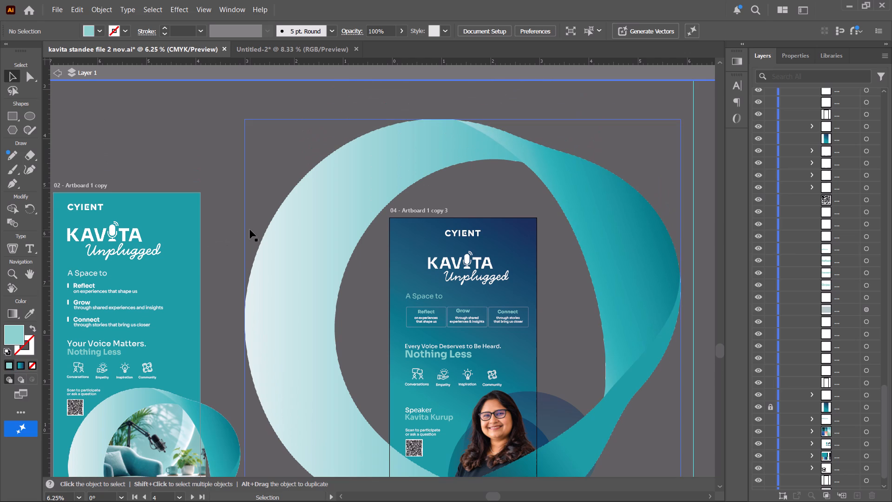
{"action": "scroll", "coordinate": [255, 229], "scroll_direction": "up", "scroll_amount": 6}
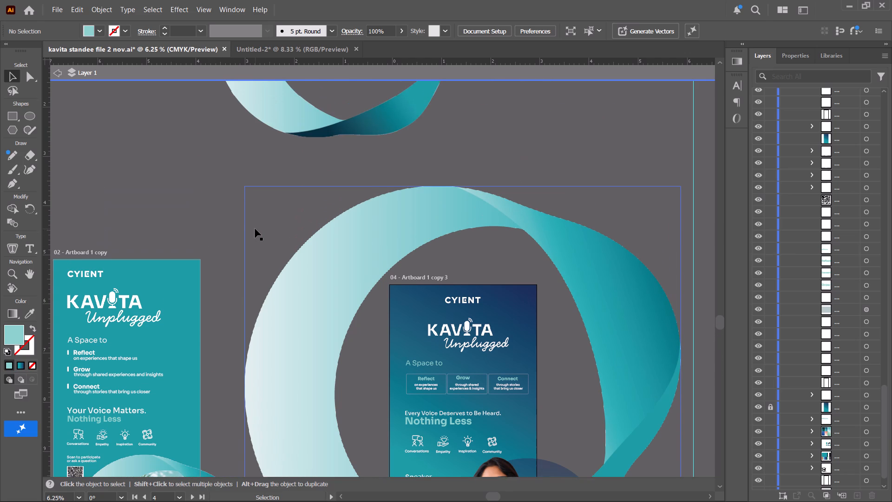
{"action": "scroll", "coordinate": [255, 229], "scroll_direction": "up", "scroll_amount": 7}
{"action": "scroll", "coordinate": [389, 228], "scroll_direction": "up", "scroll_amount": 6}
{"action": "scroll", "coordinate": [450, 217], "scroll_direction": "up", "scroll_amount": 5}
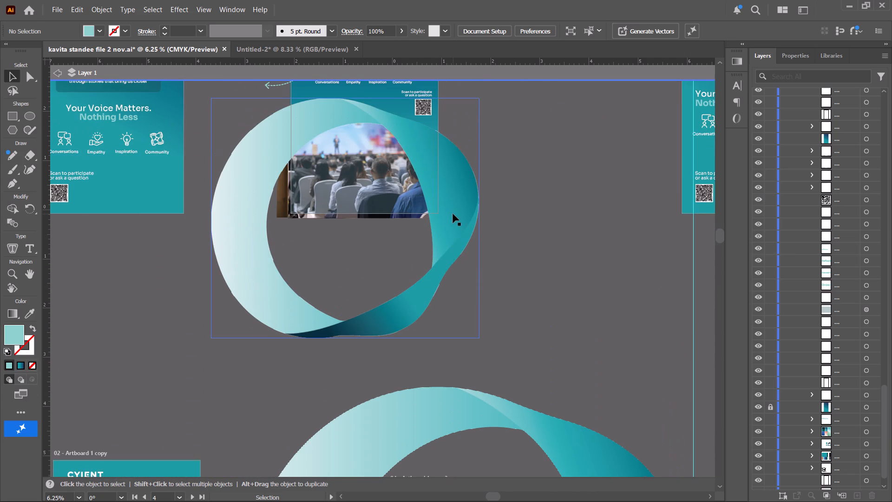
{"action": "scroll", "coordinate": [453, 214], "scroll_direction": "up", "scroll_amount": 10}
{"action": "scroll", "coordinate": [501, 208], "scroll_direction": "up", "scroll_amount": 4}
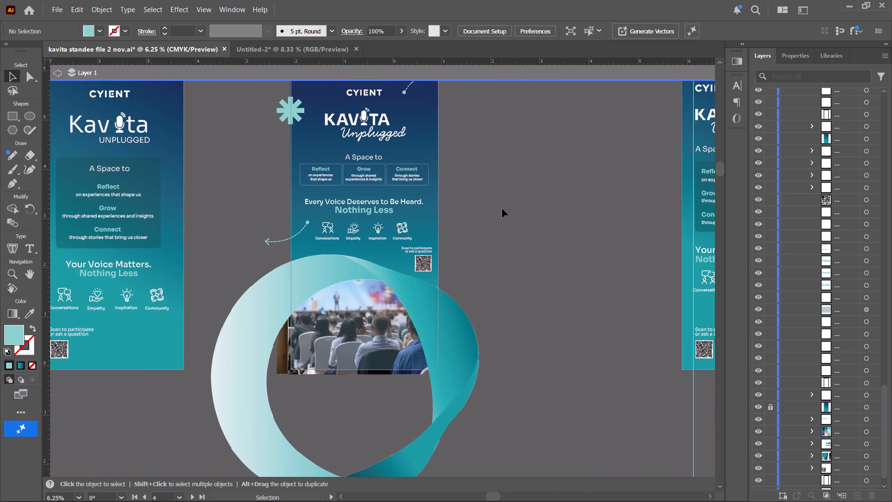
{"action": "scroll", "coordinate": [502, 209], "scroll_direction": "up", "scroll_amount": 5}
{"action": "scroll", "coordinate": [502, 209], "scroll_direction": "down", "scroll_amount": 3}
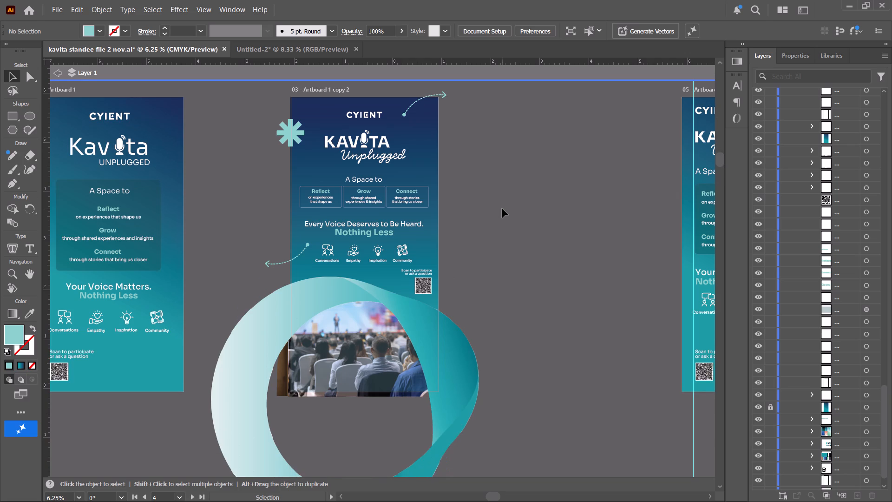
{"action": "left_click", "coordinate": [295, 131]}
{"action": "key", "text": "Delete"}
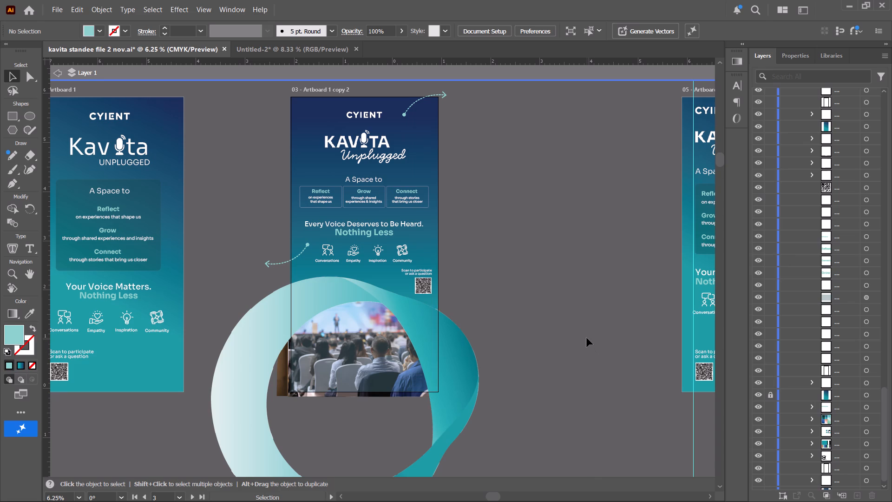
Examine the Artboard 1 copy 4 layout, focusing on the icon group between the tagline and the QR code.
{"action": "scroll", "coordinate": [587, 338], "scroll_direction": "up", "scroll_amount": 2}
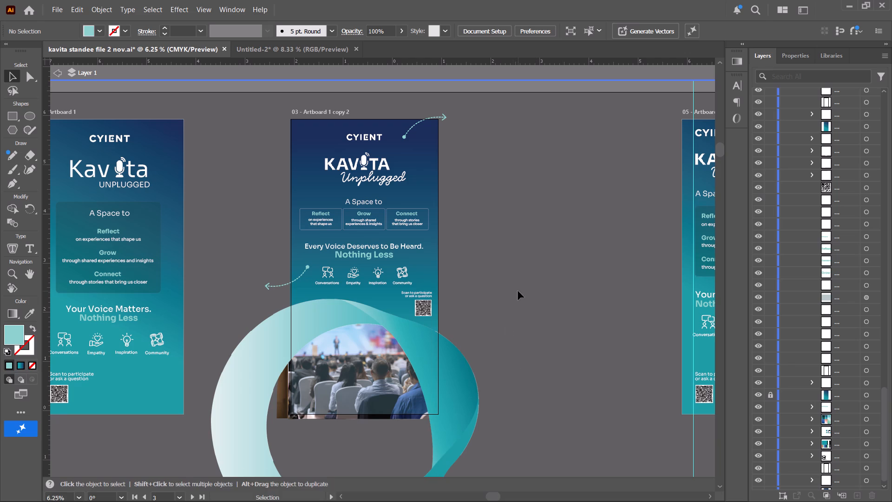
{"action": "key", "text": "space"}
{"action": "key", "text": "space"}
{"action": "key", "text": "space"}
{"action": "key", "text": "space"}
{"action": "key", "text": "space"}
{"action": "key", "text": "space"}
{"action": "key", "text": "space"}
{"action": "key", "text": "space"}
{"action": "key", "text": "space"}
{"action": "key", "text": "space"}
{"action": "key", "text": "space"}
{"action": "key", "text": "space"}
{"action": "key", "text": "space"}
{"action": "key", "text": "space"}
{"action": "key", "text": "space"}
{"action": "key", "text": "space"}
{"action": "key", "text": "space"}
{"action": "key", "text": "space"}
{"action": "key", "text": "space"}
{"action": "key", "text": "space"}
{"action": "left_click_drag", "start_coordinate": [545, 283], "coordinate": [414, 278]}
{"action": "left_click_drag", "start_coordinate": [458, 265], "coordinate": [278, 240]}
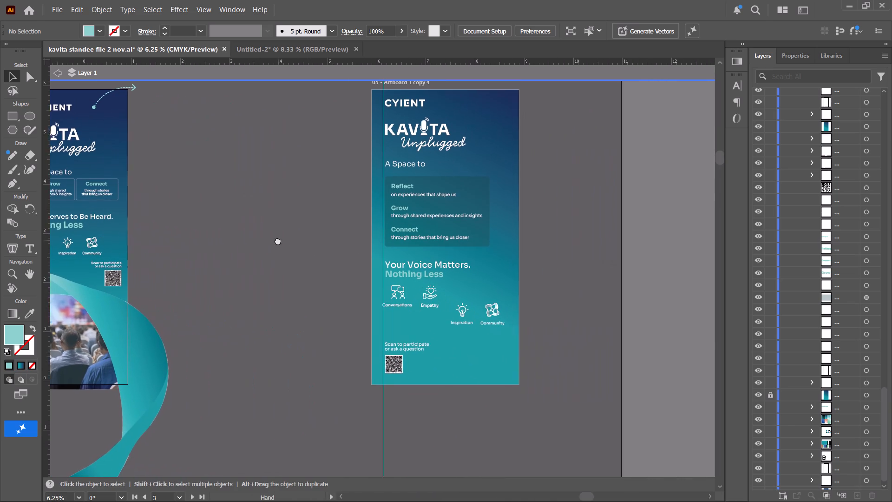
{"action": "left_click_drag", "start_coordinate": [278, 240], "coordinate": [253, 245]}
{"action": "key", "text": "space"}
{"action": "key", "text": "space"}
{"action": "key", "text": "space"}
{"action": "key", "text": "space"}
{"action": "key", "text": "space"}
{"action": "key", "text": "space"}
{"action": "key", "text": "space"}
{"action": "left_click_drag", "start_coordinate": [411, 269], "coordinate": [476, 270]}
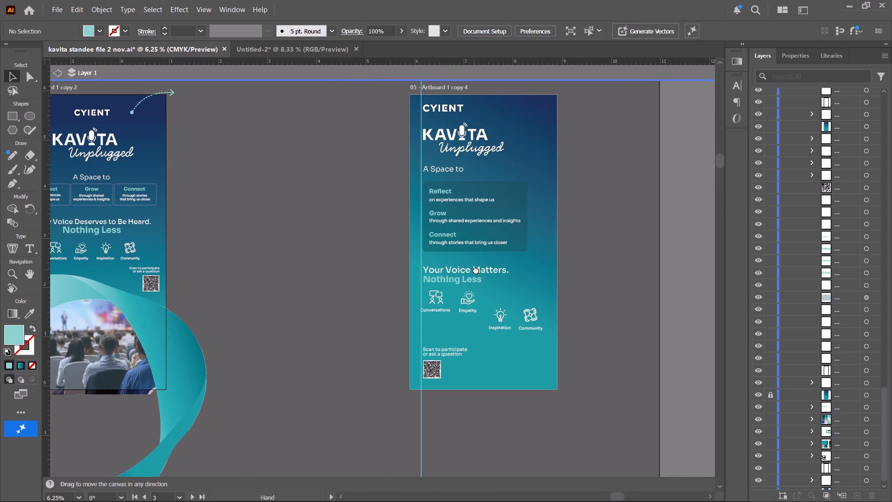
{"action": "left_click_drag", "start_coordinate": [476, 270], "coordinate": [476, 272]}
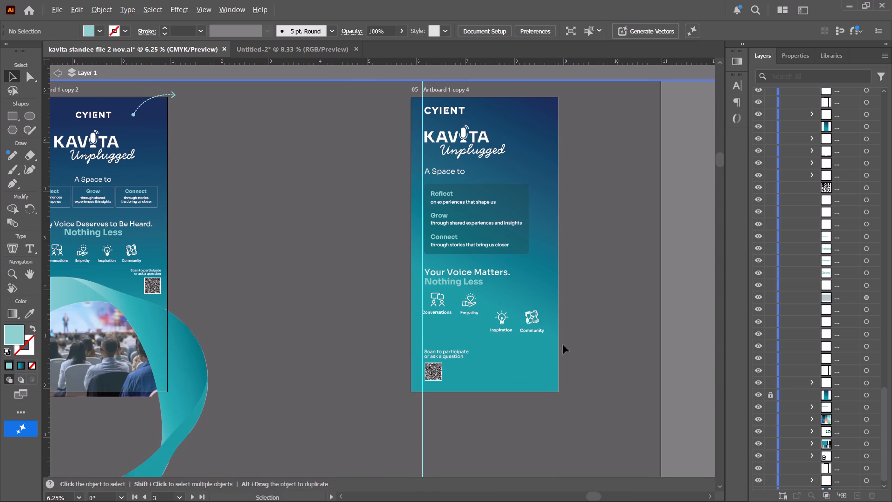
{"action": "scroll", "coordinate": [564, 344], "scroll_direction": "up", "scroll_amount": 2, "text": "alt"}
{"action": "key", "text": "space"}
{"action": "left_click_drag", "start_coordinate": [384, 304], "coordinate": [402, 310]}
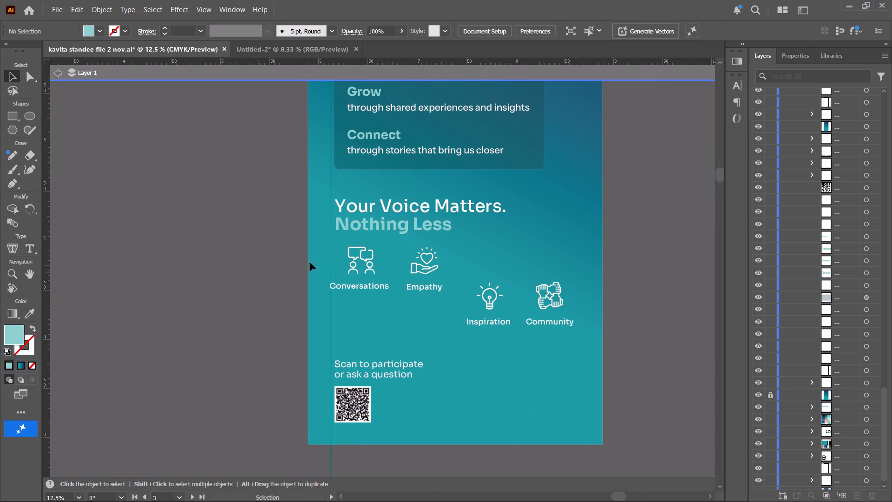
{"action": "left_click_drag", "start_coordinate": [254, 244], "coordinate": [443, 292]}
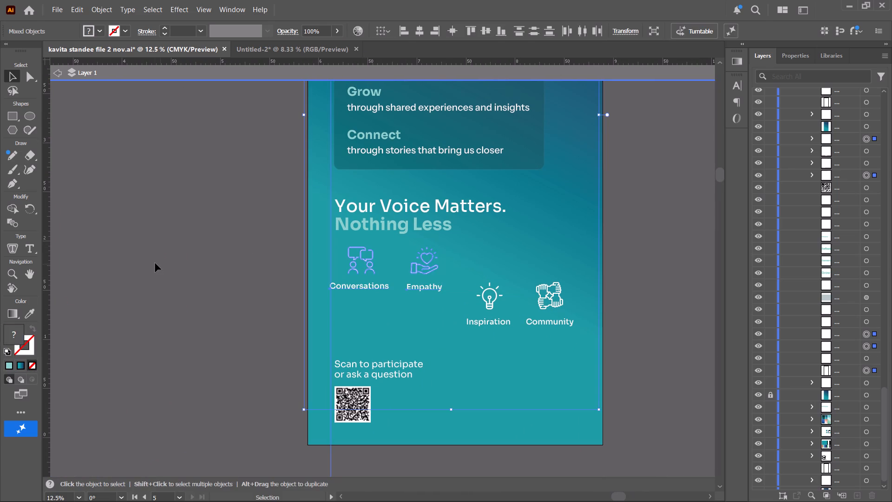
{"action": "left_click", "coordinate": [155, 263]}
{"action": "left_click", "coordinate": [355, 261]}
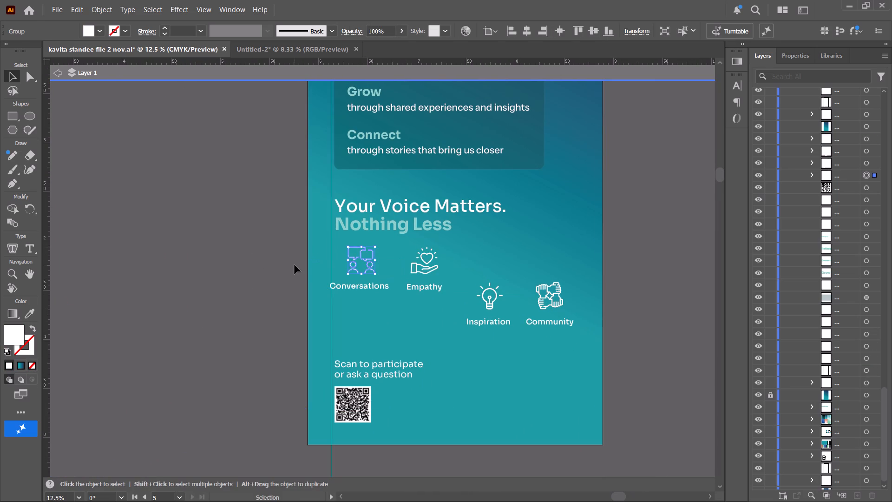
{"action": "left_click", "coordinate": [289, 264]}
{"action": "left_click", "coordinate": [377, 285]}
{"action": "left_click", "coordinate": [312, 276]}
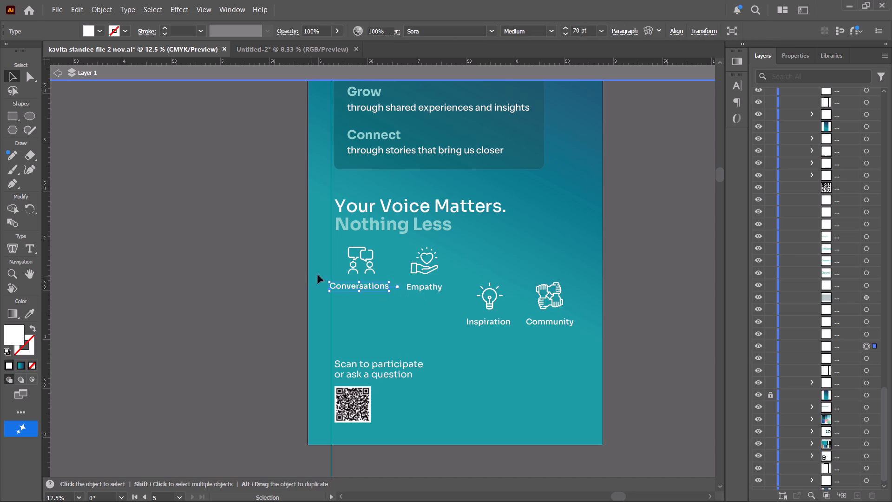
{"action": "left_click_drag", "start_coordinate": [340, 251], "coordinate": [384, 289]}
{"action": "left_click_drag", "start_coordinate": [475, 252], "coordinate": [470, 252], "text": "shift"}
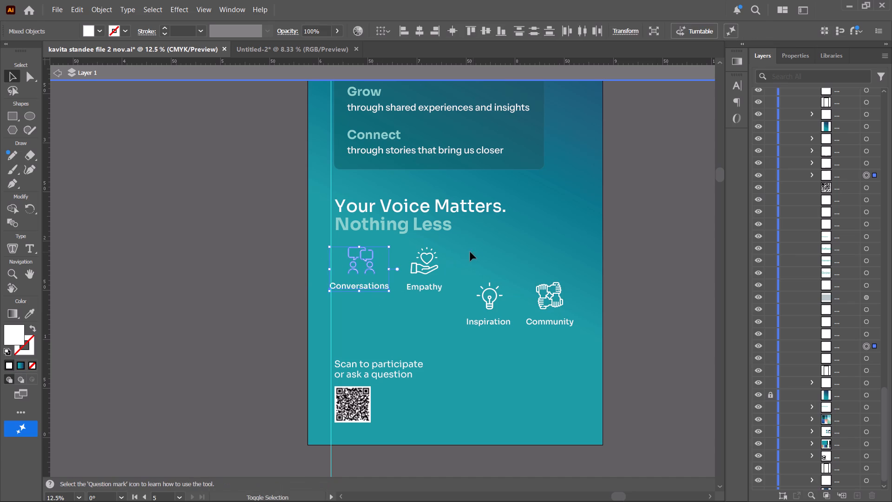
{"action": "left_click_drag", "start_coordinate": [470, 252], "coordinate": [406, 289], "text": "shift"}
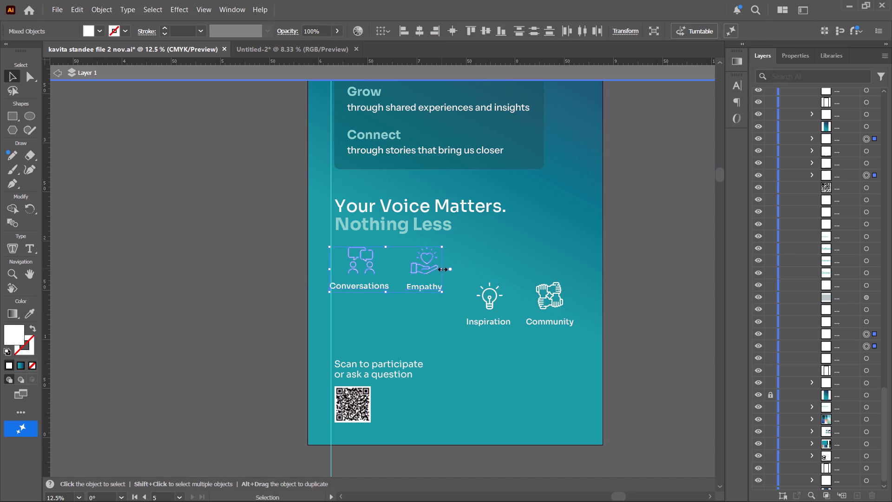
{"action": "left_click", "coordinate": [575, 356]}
Move the Inspiration and Community icons with their labels beneath Conversations and Empathy, forming a two-by-two grid on Artboard 1 copy 4.
{"action": "left_click_drag", "start_coordinate": [581, 333], "coordinate": [483, 281]}
{"action": "left_click_drag", "start_coordinate": [542, 298], "coordinate": [435, 316]}
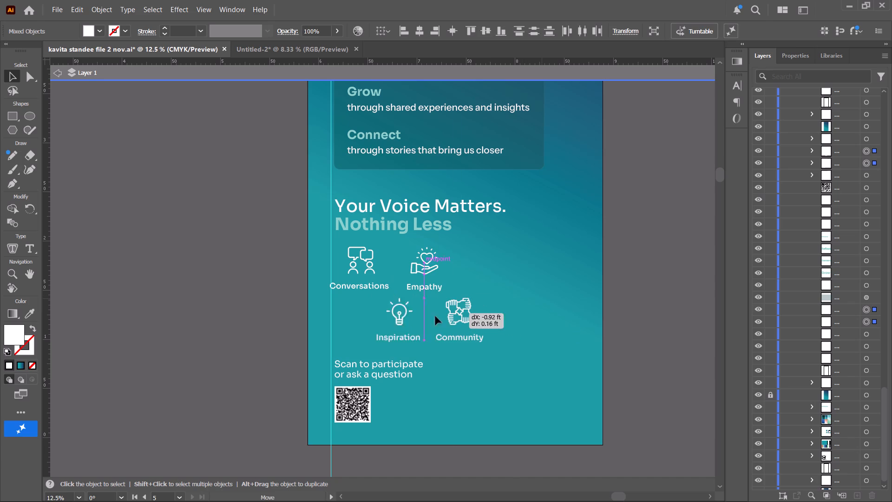
{"action": "left_click_drag", "start_coordinate": [435, 316], "coordinate": [403, 316]}
Scale down the four-icon grid with its labels proportionally and place it directly below the Nothing Less tagline.
{"action": "left_click_drag", "start_coordinate": [470, 267], "coordinate": [461, 271], "text": "shift"}
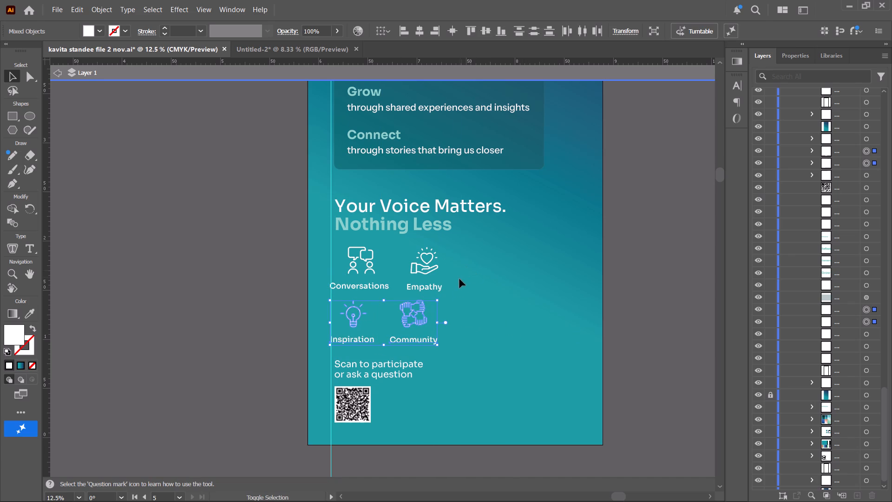
{"action": "left_click_drag", "start_coordinate": [459, 291], "coordinate": [343, 253], "text": "shift"}
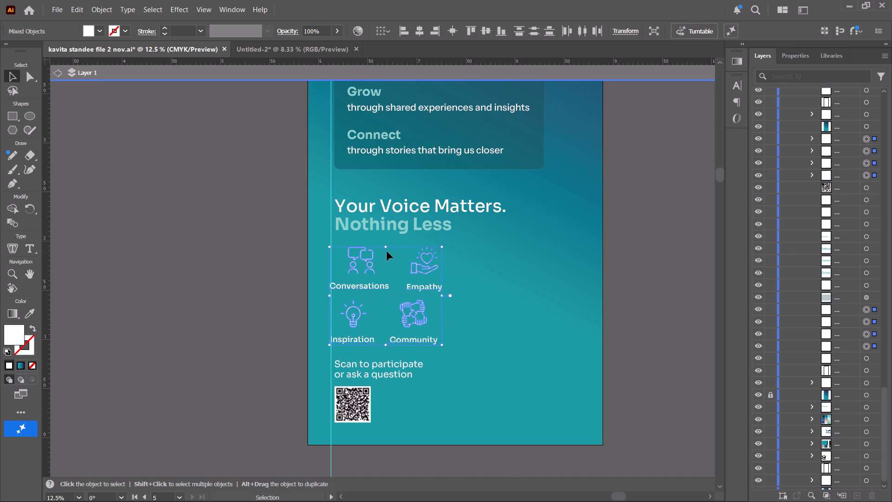
{"action": "left_click_drag", "start_coordinate": [386, 250], "coordinate": [377, 271], "text": "shift"}
{"action": "left_click_drag", "start_coordinate": [374, 281], "coordinate": [361, 259]}
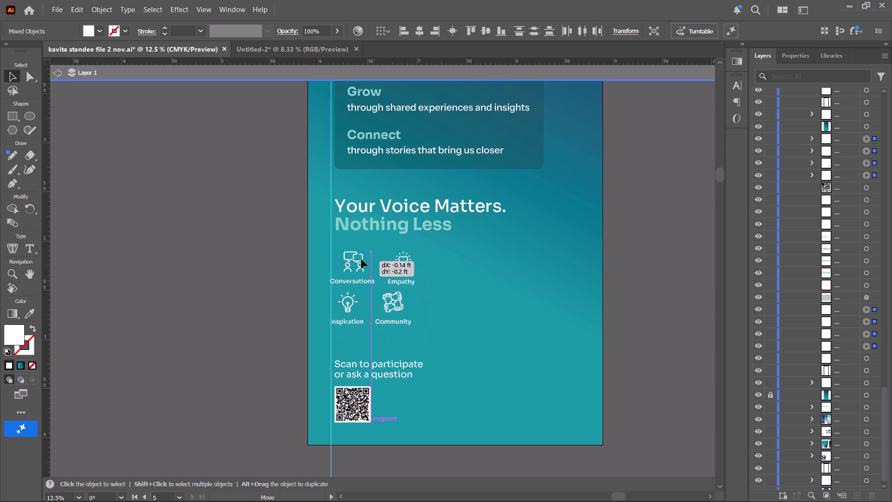
{"action": "left_click_drag", "start_coordinate": [361, 259], "coordinate": [361, 253]}
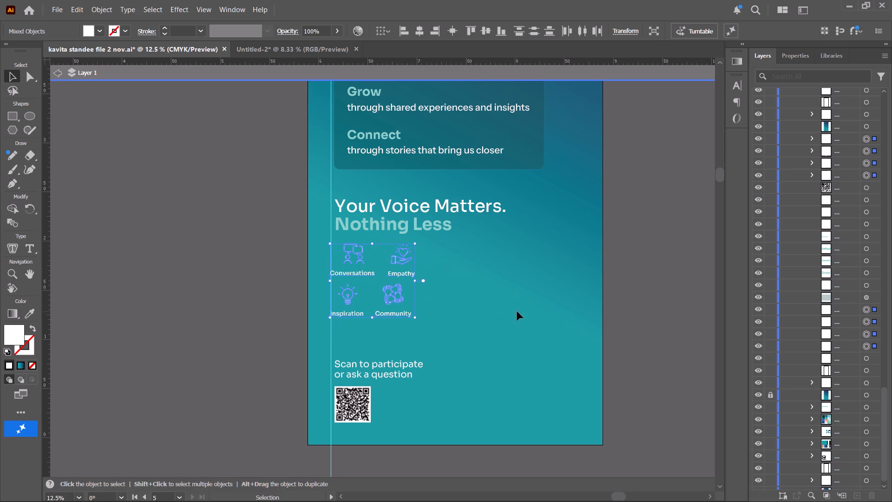
{"action": "left_click", "coordinate": [482, 281]}
Align the left edges of the Conversations and Inspiration labels to each other.
{"action": "scroll", "coordinate": [467, 282], "scroll_direction": "up", "scroll_amount": 3, "text": "alt"}
{"action": "key", "text": "space"}
{"action": "left_click_drag", "start_coordinate": [425, 269], "coordinate": [594, 244]}
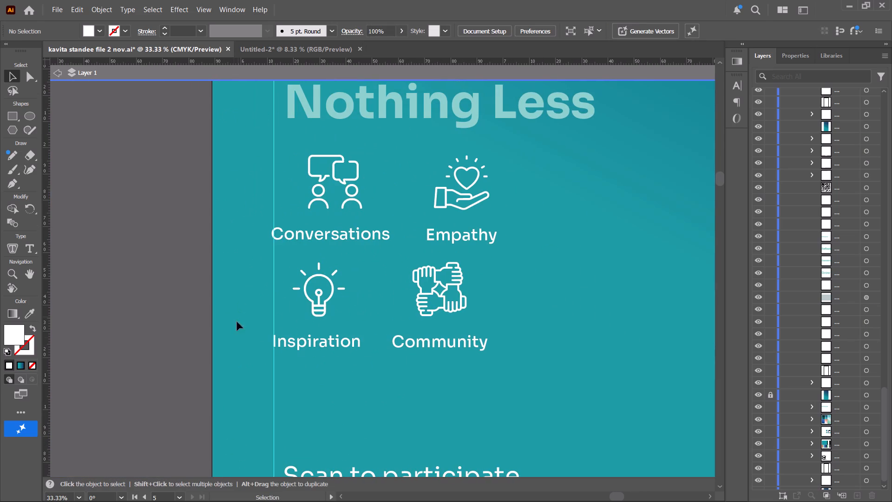
{"action": "left_click_drag", "start_coordinate": [290, 366], "coordinate": [272, 324]}
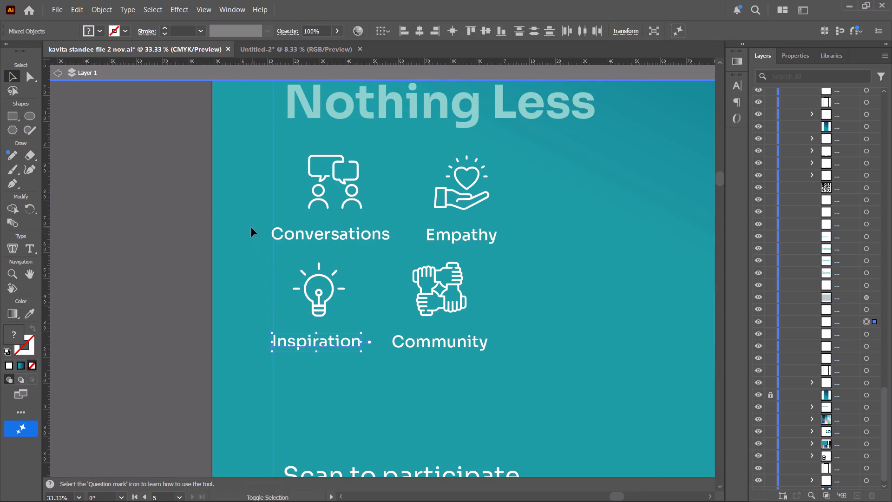
{"action": "left_click_drag", "start_coordinate": [251, 222], "coordinate": [298, 247], "text": "shift"}
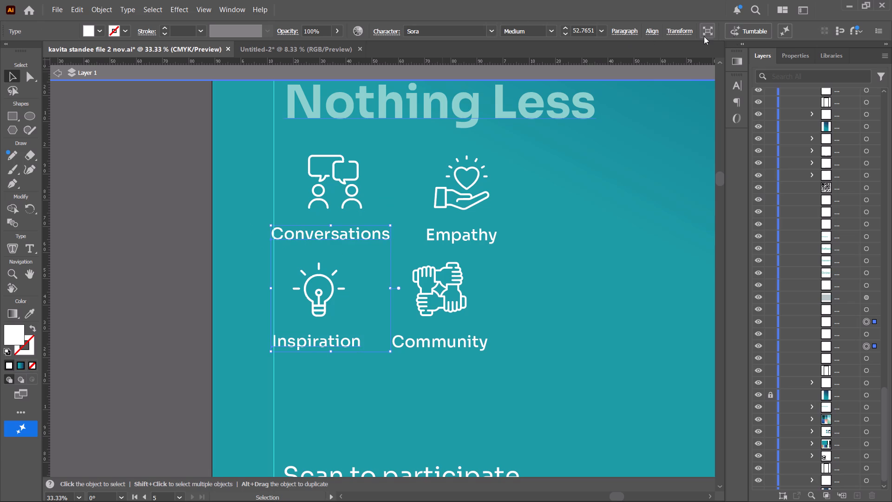
{"action": "left_click", "coordinate": [645, 32]}
{"action": "left_click", "coordinate": [532, 64]}
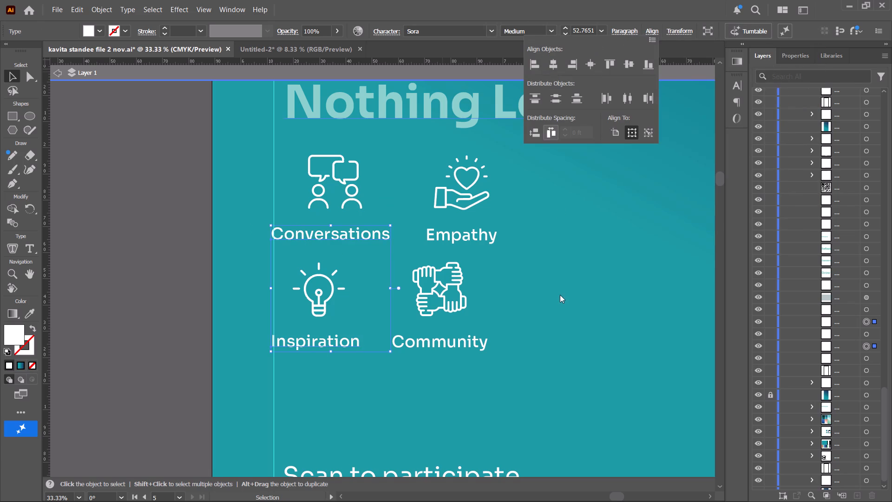
{"action": "left_click", "coordinate": [567, 298]}
{"action": "left_click", "coordinate": [568, 298]}
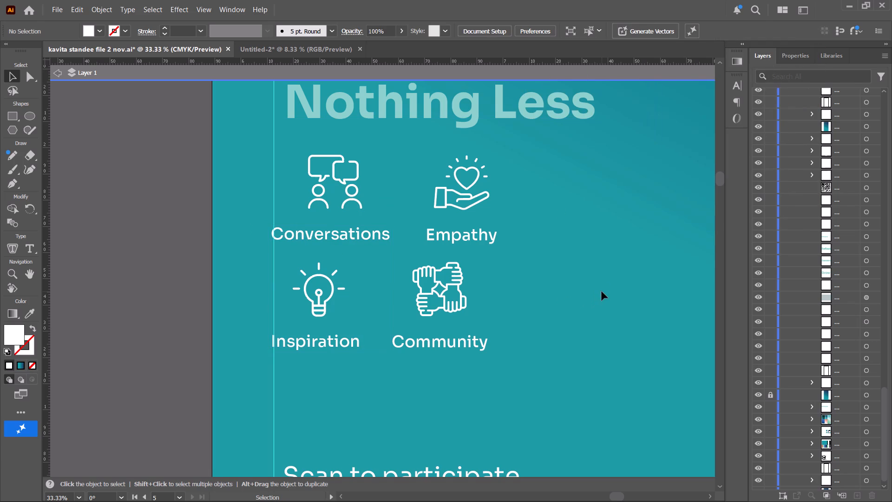
Shift the Community icon and label sideways so they sit centred beneath the Empathy icon and label.
{"action": "key", "text": "space"}
{"action": "key", "text": "space"}
{"action": "key", "text": "space"}
{"action": "key", "text": "space"}
{"action": "key", "text": "space"}
{"action": "key", "text": "space"}
{"action": "key", "text": "space"}
{"action": "key", "text": "space"}
{"action": "key", "text": "space"}
{"action": "key", "text": "space"}
{"action": "key", "text": "space"}
{"action": "left_click_drag", "start_coordinate": [599, 290], "coordinate": [538, 294]}
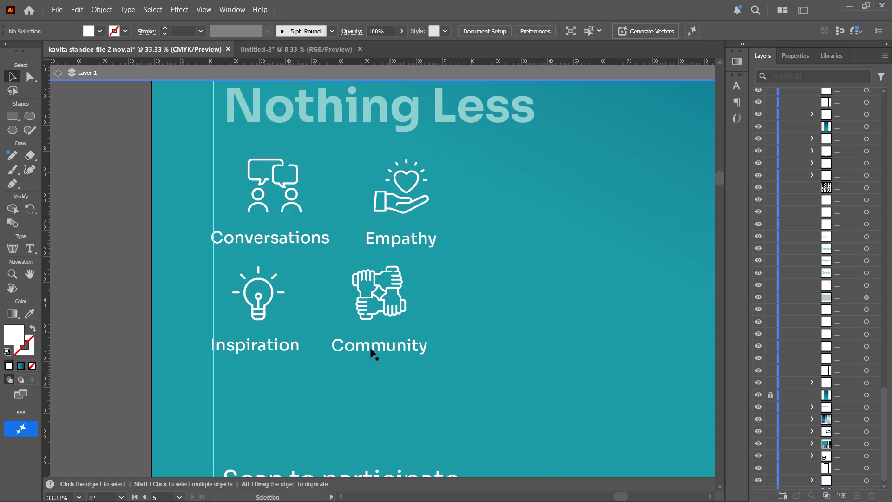
{"action": "key", "text": "space"}
{"action": "key", "text": "space"}
{"action": "key", "text": "space"}
{"action": "key", "text": "space"}
{"action": "left_click_drag", "start_coordinate": [503, 355], "coordinate": [384, 365]}
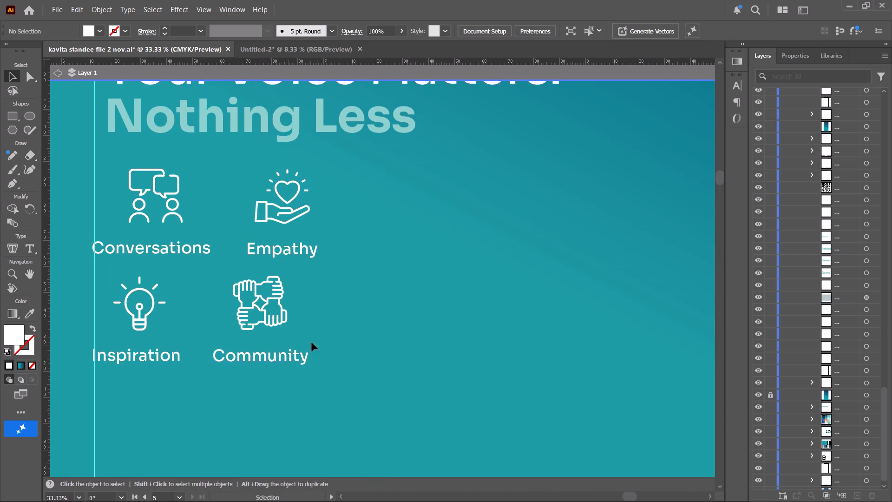
{"action": "left_click_drag", "start_coordinate": [342, 367], "coordinate": [239, 292]}
{"action": "left_click_drag", "start_coordinate": [259, 297], "coordinate": [277, 297]}
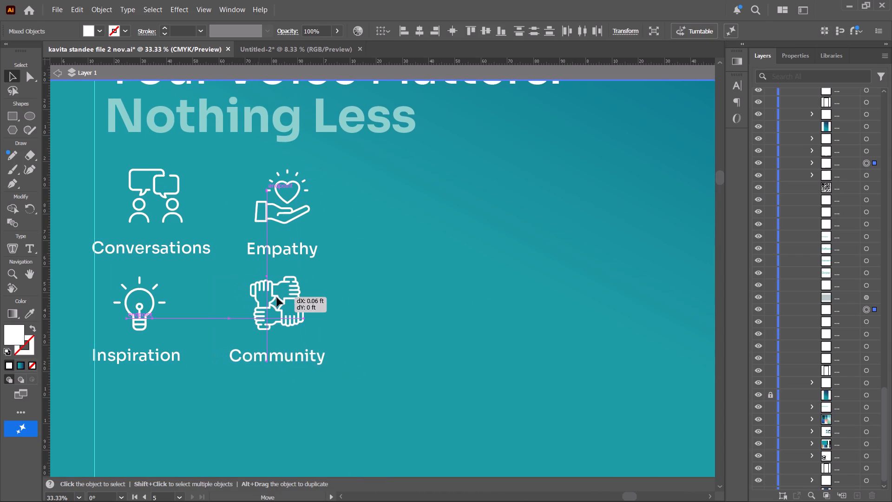
{"action": "left_click_drag", "start_coordinate": [277, 297], "coordinate": [279, 298]}
{"action": "left_click", "coordinate": [432, 307]}
{"action": "key", "text": "space"}
{"action": "key", "text": "space"}
{"action": "key", "text": "space"}
{"action": "key", "text": "space"}
{"action": "key", "text": "space"}
{"action": "key", "text": "space"}
{"action": "key", "text": "space"}
{"action": "key", "text": "space"}
{"action": "key", "text": "space"}
{"action": "key", "text": "space"}
{"action": "key", "text": "space"}
{"action": "key", "text": "space"}
{"action": "key", "text": "space"}
{"action": "key", "text": "space"}
{"action": "key", "text": "space"}
{"action": "key", "text": "space"}
{"action": "key", "text": "space"}
{"action": "key", "text": "space"}
{"action": "key", "text": "space"}
{"action": "key", "text": "space"}
{"action": "left_click_drag", "start_coordinate": [431, 306], "coordinate": [484, 342]}
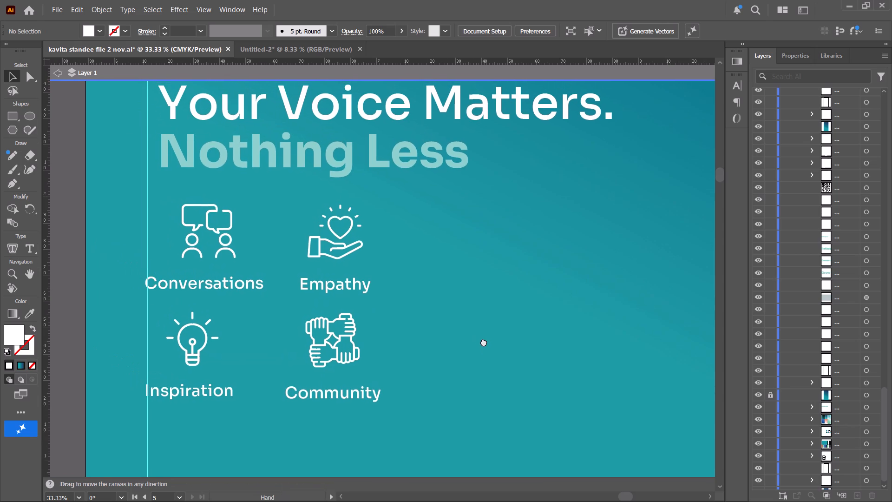
{"action": "left_click_drag", "start_coordinate": [484, 342], "coordinate": [481, 342]}
{"action": "left_click_drag", "start_coordinate": [410, 412], "coordinate": [319, 369]}
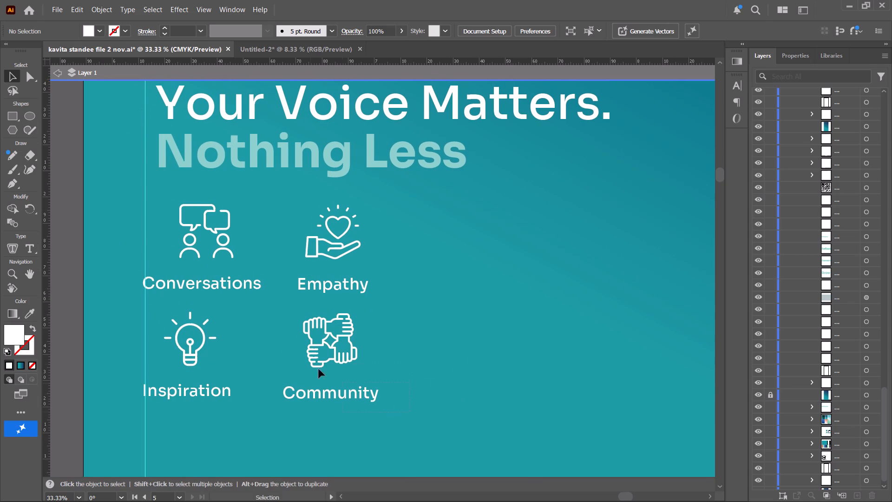
{"action": "left_click_drag", "start_coordinate": [319, 369], "coordinate": [286, 330]}
{"action": "left_click_drag", "start_coordinate": [307, 329], "coordinate": [312, 329]}
{"action": "left_click", "coordinate": [436, 330]}
Nudge all four icons and their labels down together to widen the gap below the Nothing Less tagline.
{"action": "scroll", "coordinate": [436, 330], "scroll_direction": "down", "scroll_amount": 1, "text": "alt"}
{"action": "key", "text": "space"}
{"action": "left_click_drag", "start_coordinate": [436, 330], "coordinate": [429, 347]}
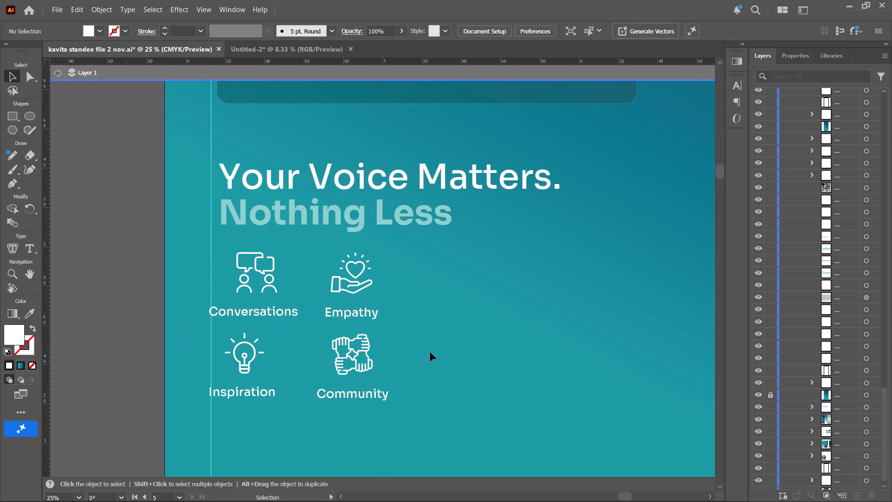
{"action": "left_click_drag", "start_coordinate": [438, 398], "coordinate": [220, 273]}
{"action": "key", "text": "shift+Down"}
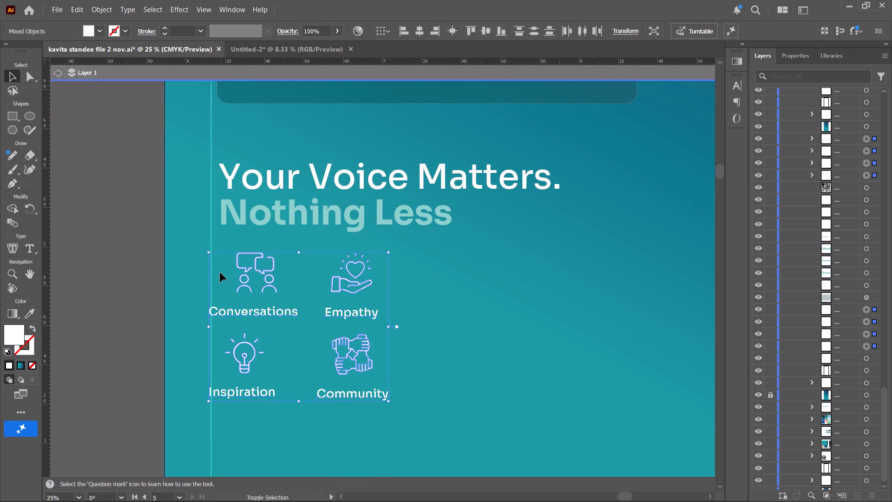
{"action": "key", "text": "shift+Down"}
{"action": "key", "text": "shift+Down"}
{"action": "key", "text": "shift+Down"}
{"action": "key", "text": "shift+Down"}
{"action": "key", "text": "shift+Down"}
{"action": "key", "text": "shift+Down"}
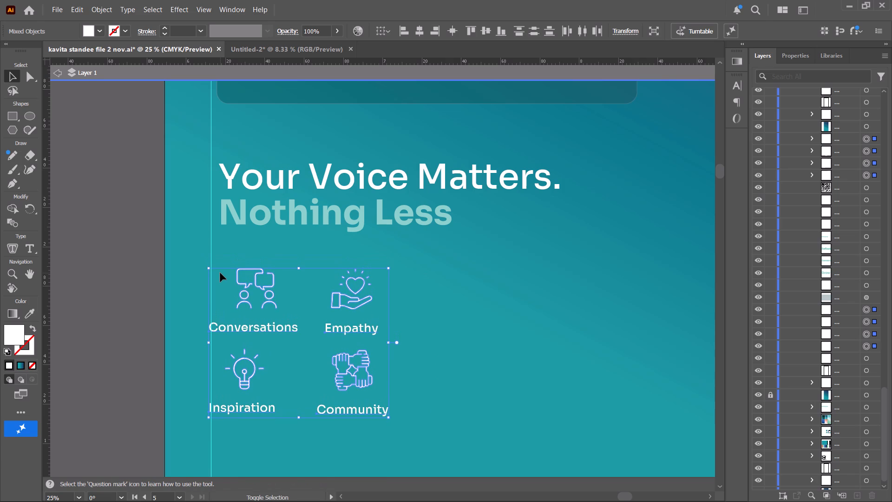
{"action": "left_click", "coordinate": [489, 334]}
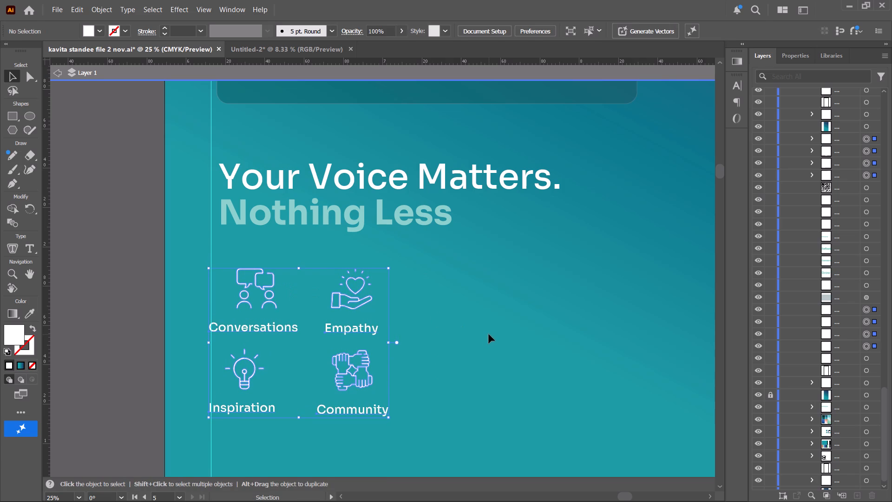
Save the standee document.
{"action": "key", "text": "ctrl+s"}
Review the full Artboard 1 copy 4 layout with the rearranged icon grid and its spacing to the tagline and QR code.
{"action": "scroll", "coordinate": [489, 334], "scroll_direction": "down", "scroll_amount": 3, "text": "alt"}
{"action": "key", "text": "space"}
{"action": "key", "text": "space"}
{"action": "key", "text": "space"}
{"action": "key", "text": "space"}
{"action": "key", "text": "space"}
{"action": "key", "text": "space"}
{"action": "key", "text": "space"}
{"action": "key", "text": "space"}
{"action": "left_click_drag", "start_coordinate": [477, 334], "coordinate": [355, 351]}
{"action": "scroll", "coordinate": [349, 351], "scroll_direction": "down", "scroll_amount": 1, "text": "alt"}
{"action": "key", "text": "space"}
{"action": "key", "text": "space"}
{"action": "key", "text": "space"}
{"action": "key", "text": "space"}
{"action": "key", "text": "space"}
{"action": "key", "text": "space"}
{"action": "key", "text": "space"}
{"action": "key", "text": "space"}
{"action": "key", "text": "space"}
{"action": "key", "text": "space"}
{"action": "key", "text": "space"}
{"action": "key", "text": "space"}
{"action": "key", "text": "space"}
{"action": "key", "text": "space"}
{"action": "key", "text": "space"}
{"action": "key", "text": "space"}
{"action": "key", "text": "space"}
{"action": "key", "text": "space"}
{"action": "key", "text": "space"}
{"action": "key", "text": "space"}
{"action": "left_click_drag", "start_coordinate": [348, 351], "coordinate": [250, 338]}
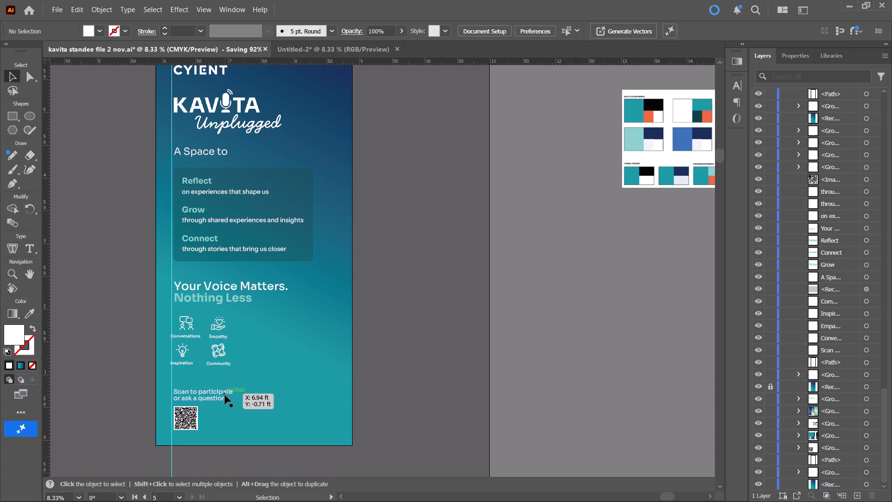
{"action": "key", "text": "space"}
{"action": "key", "text": "space"}
{"action": "key", "text": "space"}
{"action": "key", "text": "space"}
{"action": "key", "text": "space"}
{"action": "key", "text": "space"}
{"action": "key", "text": "space"}
{"action": "key", "text": "space"}
{"action": "key", "text": "space"}
{"action": "key", "text": "space"}
{"action": "key", "text": "space"}
{"action": "key", "text": "space"}
{"action": "key", "text": "space"}
{"action": "key", "text": "space"}
{"action": "key", "text": "space"}
{"action": "key", "text": "space"}
{"action": "key", "text": "space"}
{"action": "key", "text": "space"}
{"action": "key", "text": "space"}
{"action": "key", "text": "space"}
{"action": "left_click_drag", "start_coordinate": [295, 381], "coordinate": [352, 423]}
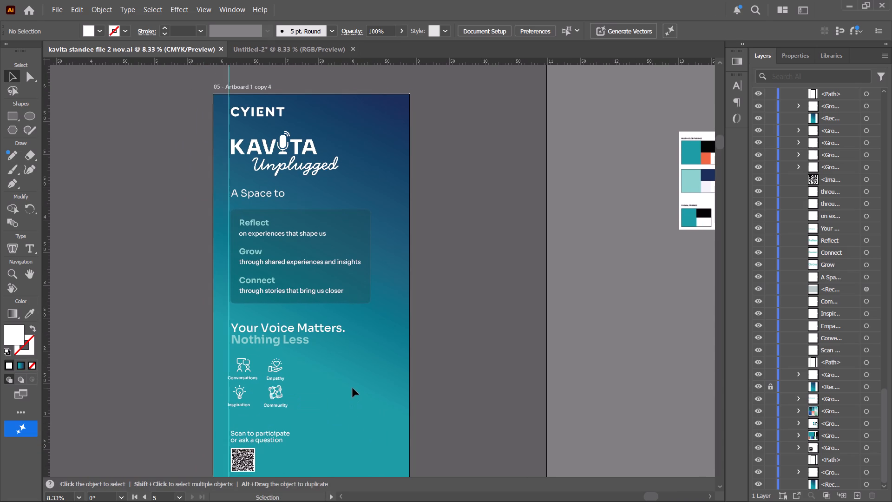
{"action": "key", "text": "space"}
{"action": "key", "text": "space"}
{"action": "key", "text": "space"}
{"action": "key", "text": "space"}
{"action": "key", "text": "space"}
{"action": "key", "text": "space"}
{"action": "key", "text": "space"}
{"action": "key", "text": "space"}
{"action": "key", "text": "space"}
{"action": "key", "text": "space"}
{"action": "key", "text": "space"}
{"action": "key", "text": "space"}
{"action": "key", "text": "space"}
{"action": "key", "text": "space"}
{"action": "key", "text": "space"}
{"action": "key", "text": "space"}
{"action": "key", "text": "space"}
{"action": "key", "text": "space"}
{"action": "key", "text": "space"}
{"action": "key", "text": "space"}
{"action": "left_click_drag", "start_coordinate": [353, 388], "coordinate": [528, 392]}
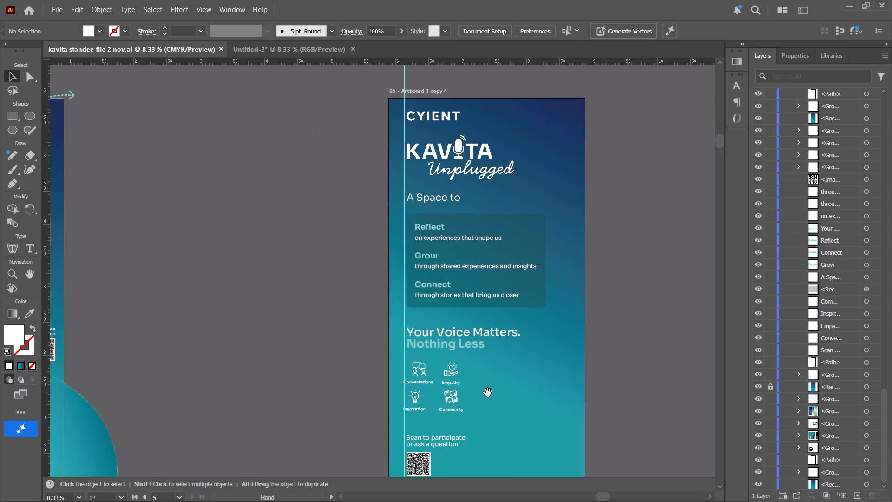
{"action": "left_click_drag", "start_coordinate": [488, 393], "coordinate": [597, 390]}
{"action": "left_click_drag", "start_coordinate": [496, 375], "coordinate": [433, 386]}
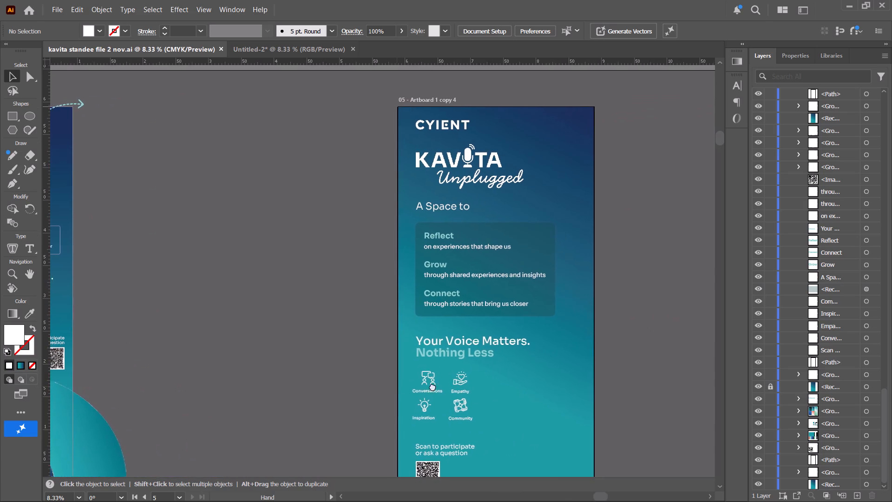
Move the panel holding the Reflect, Grow and Connect text off Artboard 1 copy 4 onto the empty canvas beside it.
{"action": "left_click_drag", "start_coordinate": [433, 386], "coordinate": [556, 379]}
{"action": "key", "text": "space"}
{"action": "key", "text": "space"}
{"action": "key", "text": "space"}
{"action": "key", "text": "space"}
{"action": "left_click_drag", "start_coordinate": [578, 244], "coordinate": [371, 283]}
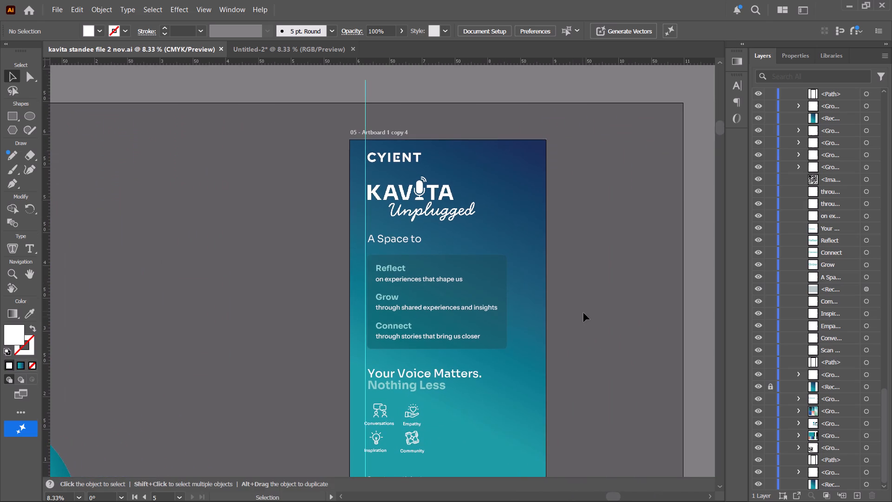
{"action": "left_click_drag", "start_coordinate": [585, 344], "coordinate": [370, 262]}
{"action": "left_click_drag", "start_coordinate": [393, 285], "coordinate": [545, 286]}
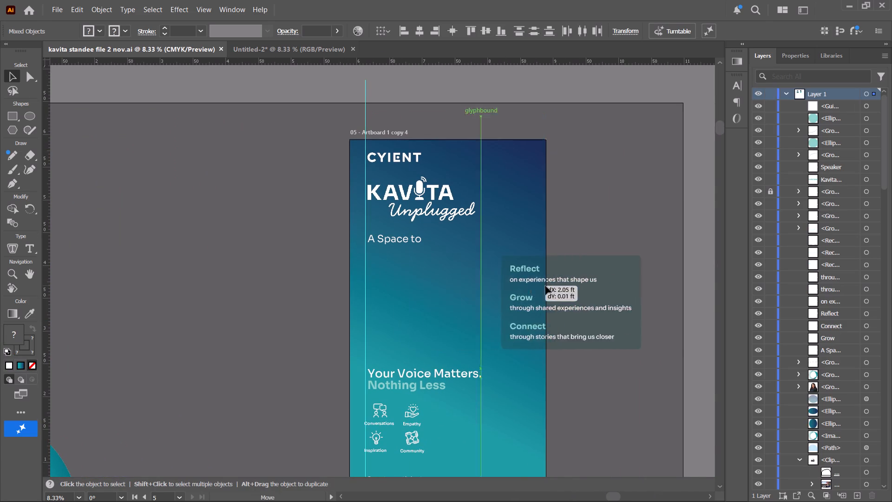
{"action": "left_click_drag", "start_coordinate": [545, 286], "coordinate": [571, 175]}
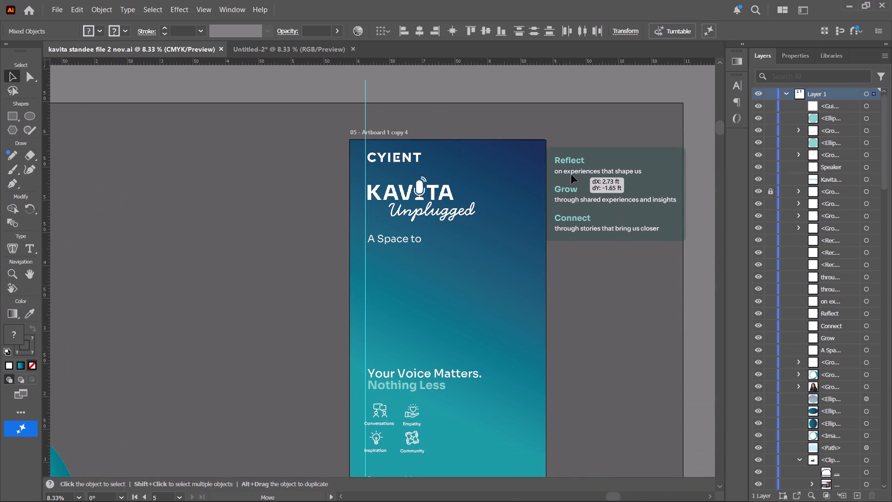
{"action": "left_click_drag", "start_coordinate": [571, 175], "coordinate": [183, 121]}
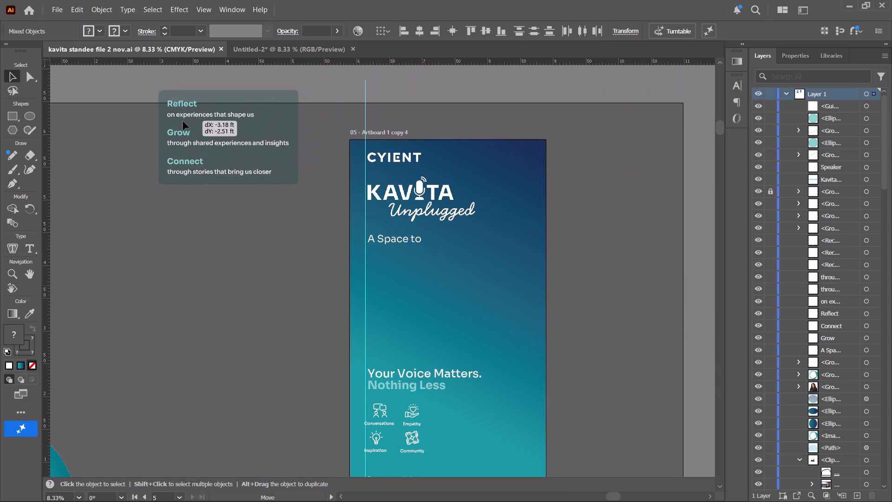
{"action": "left_click_drag", "start_coordinate": [183, 121], "coordinate": [174, 135]}
{"action": "left_click", "coordinate": [197, 294]}
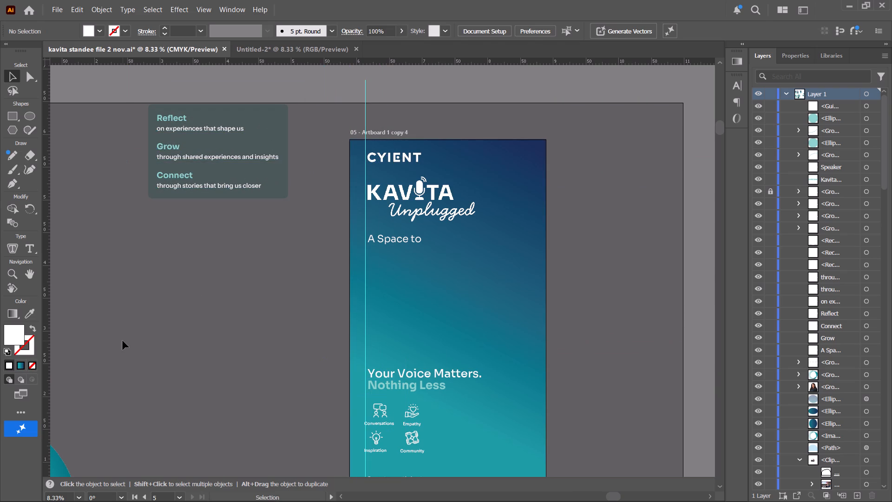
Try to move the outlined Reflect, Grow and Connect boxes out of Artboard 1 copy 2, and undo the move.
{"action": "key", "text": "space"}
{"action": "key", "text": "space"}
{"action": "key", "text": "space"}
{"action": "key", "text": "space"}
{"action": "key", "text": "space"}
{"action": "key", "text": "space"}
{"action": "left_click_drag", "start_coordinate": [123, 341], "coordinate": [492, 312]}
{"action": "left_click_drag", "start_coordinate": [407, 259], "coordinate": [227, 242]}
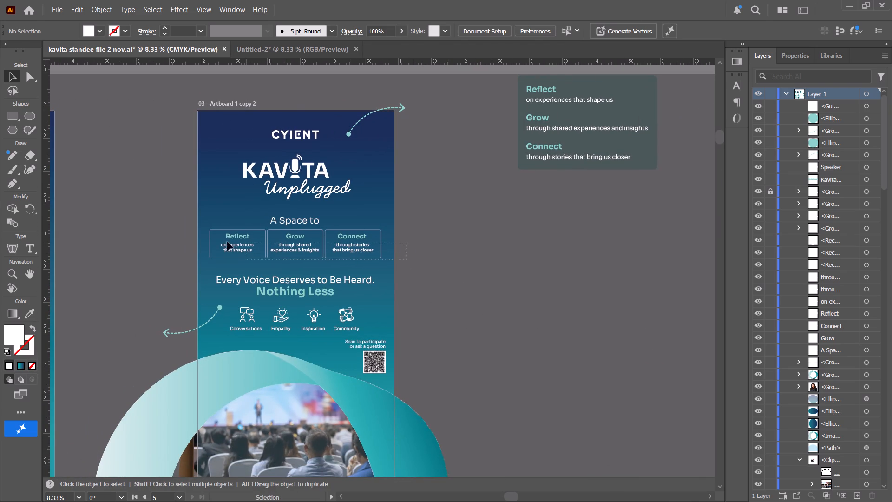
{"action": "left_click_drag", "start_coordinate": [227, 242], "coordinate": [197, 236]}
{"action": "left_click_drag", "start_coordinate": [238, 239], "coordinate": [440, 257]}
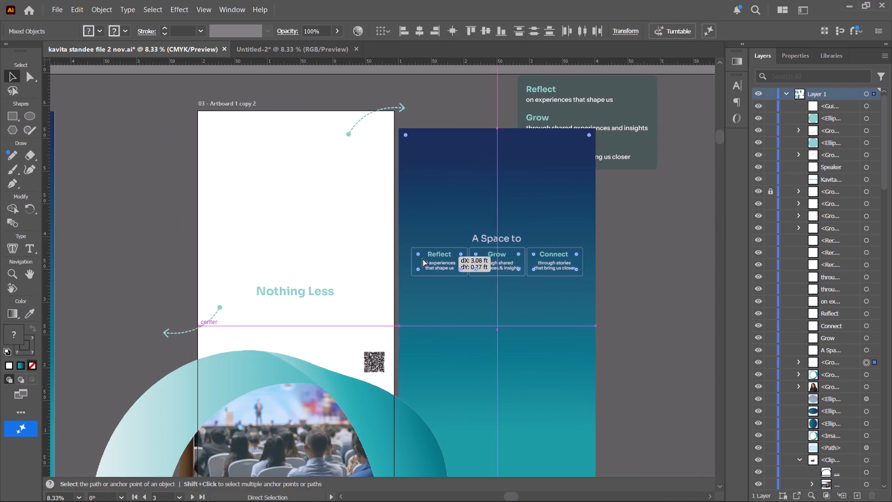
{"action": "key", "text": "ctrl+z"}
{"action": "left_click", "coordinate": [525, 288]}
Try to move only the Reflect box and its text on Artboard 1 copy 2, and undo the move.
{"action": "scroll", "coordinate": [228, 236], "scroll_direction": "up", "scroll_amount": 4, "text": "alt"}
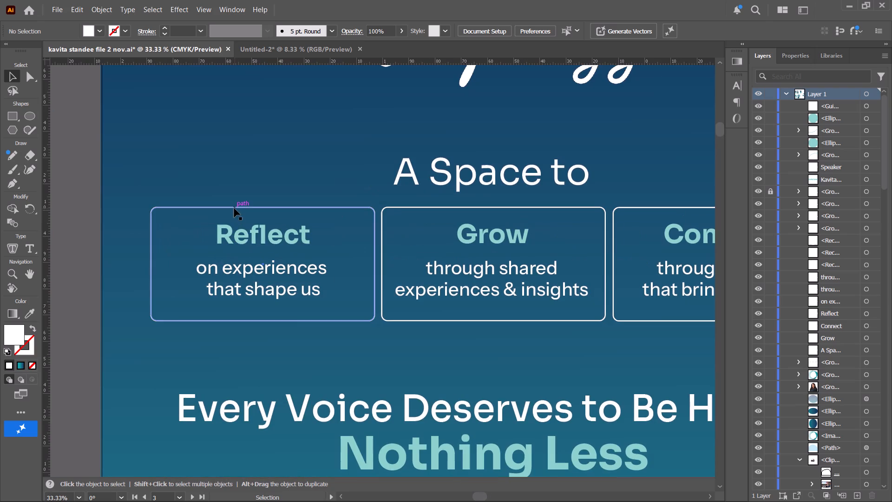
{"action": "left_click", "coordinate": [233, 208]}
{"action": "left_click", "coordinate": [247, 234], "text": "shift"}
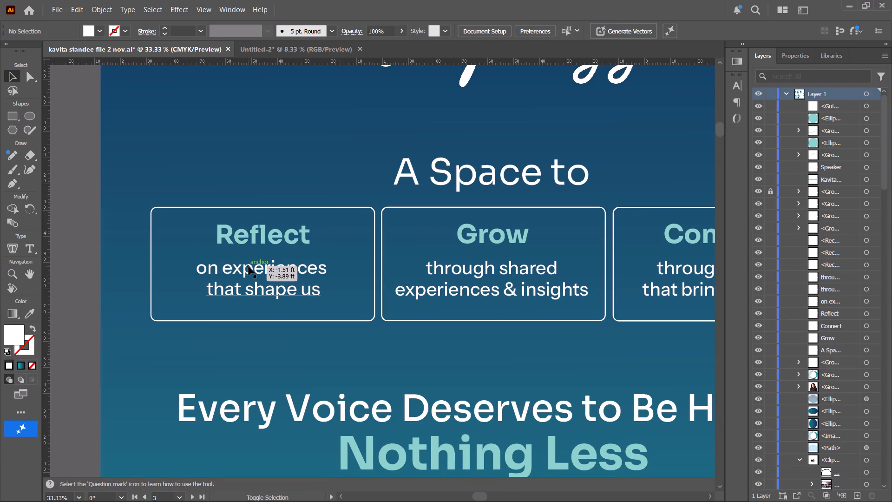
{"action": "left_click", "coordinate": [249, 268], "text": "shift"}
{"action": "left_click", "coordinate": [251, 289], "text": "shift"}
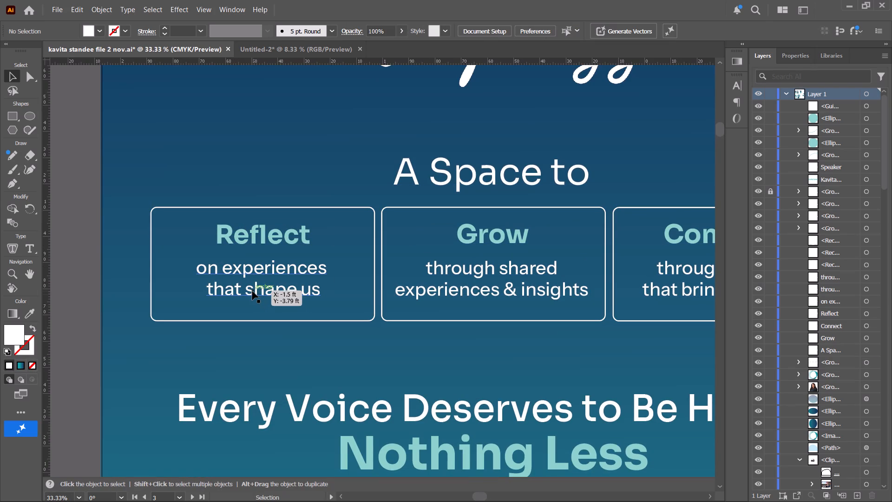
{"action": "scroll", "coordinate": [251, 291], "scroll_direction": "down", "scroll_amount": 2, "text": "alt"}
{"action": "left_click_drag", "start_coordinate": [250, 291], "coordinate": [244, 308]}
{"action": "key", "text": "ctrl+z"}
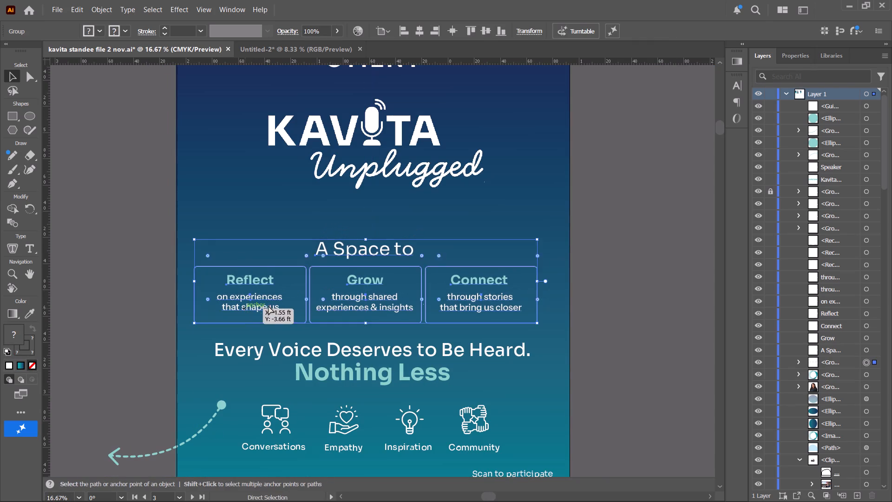
Ungroup the A Space to heading and the three outlined boxes on Artboard 1 copy 2.
{"action": "right_click", "coordinate": [267, 261]}
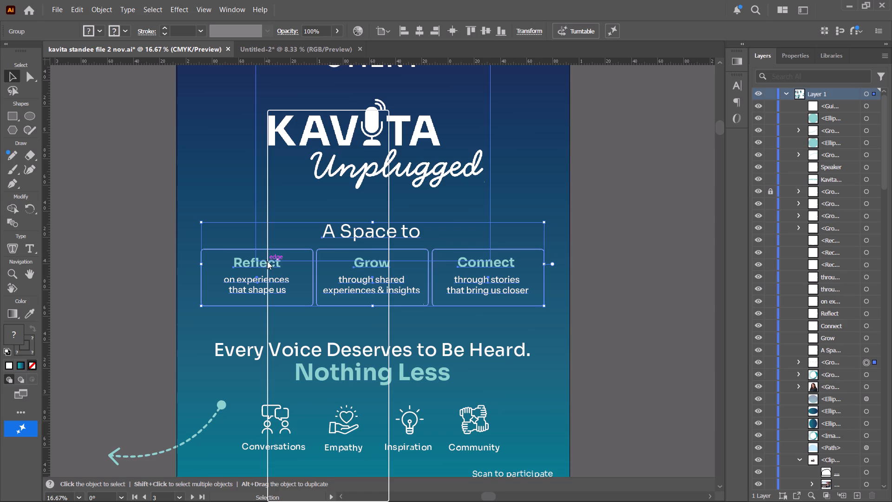
{"action": "right_click", "coordinate": [216, 280]}
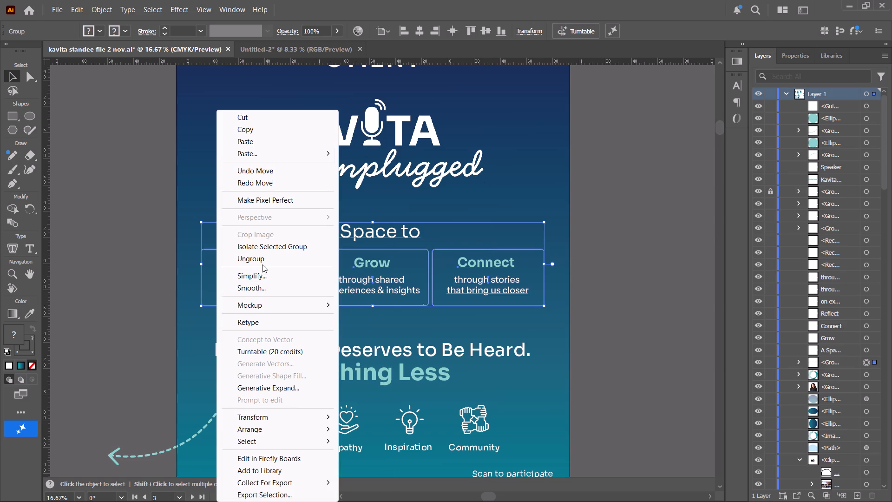
{"action": "left_click", "coordinate": [298, 255]}
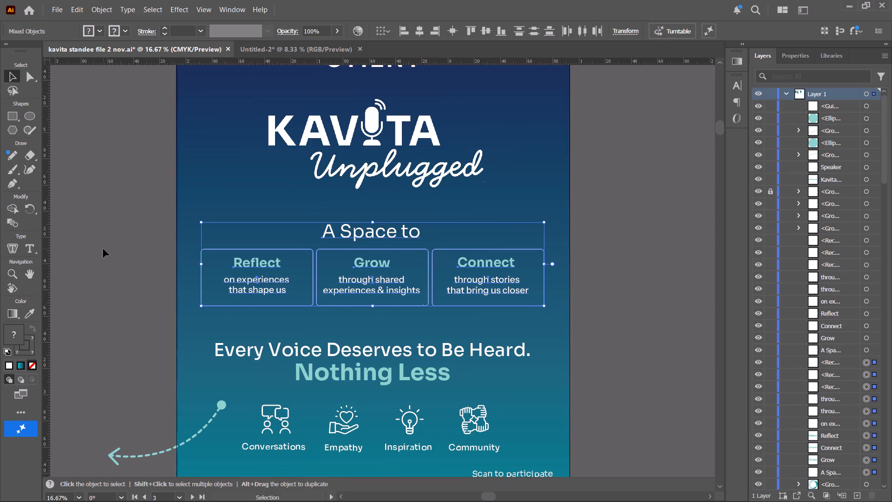
{"action": "left_click", "coordinate": [103, 249]}
Duplicate the Reflect box with its heading and text from Artboard 1 copy 2 onto the empty canvas beside it.
{"action": "left_click", "coordinate": [242, 250]}
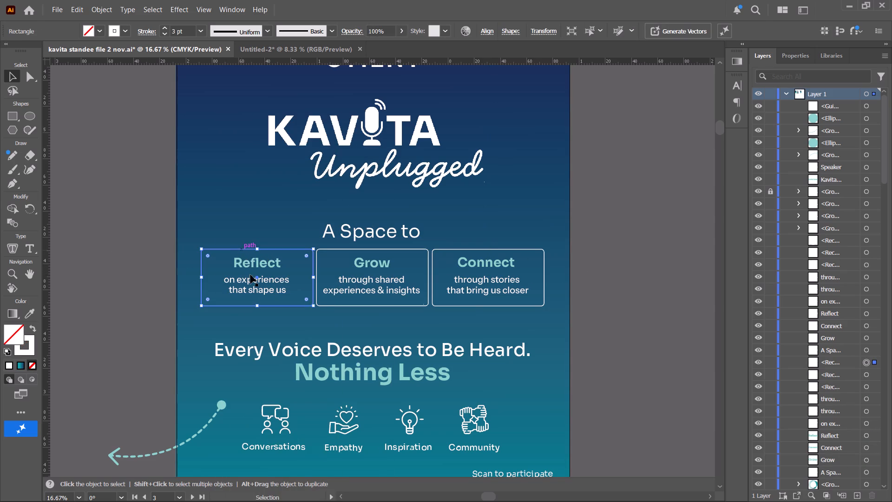
{"action": "left_click", "coordinate": [253, 261], "text": "shift"}
{"action": "left_click", "coordinate": [255, 281], "text": "shift"}
{"action": "scroll", "coordinate": [255, 287], "scroll_direction": "down", "scroll_amount": 1, "text": "alt"}
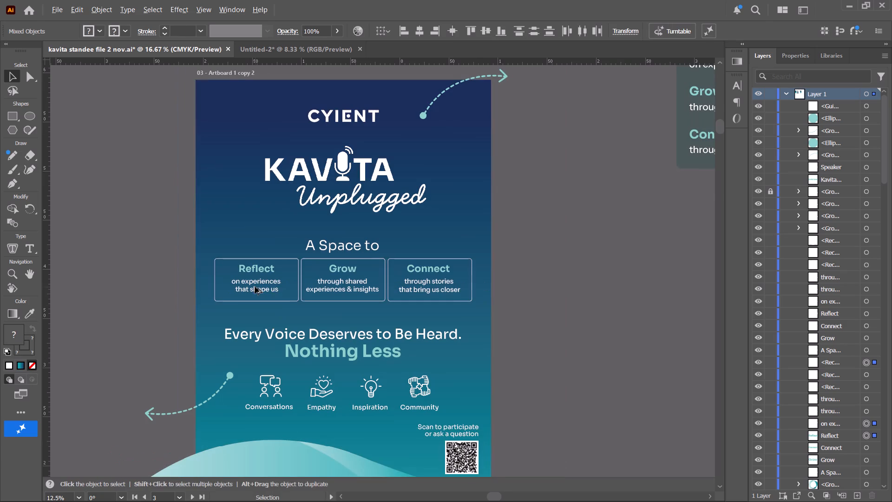
{"action": "left_click_drag", "start_coordinate": [252, 286], "coordinate": [608, 291], "text": "alt"}
Place the duplicated Reflect box on Artboard 1 copy 4 just below A Space to, with its edge on the vertical guide.
{"action": "key", "text": "space"}
{"action": "key", "text": "space"}
{"action": "key", "text": "space"}
{"action": "key", "text": "space"}
{"action": "key", "text": "space"}
{"action": "key", "text": "space"}
{"action": "key", "text": "space"}
{"action": "key", "text": "space"}
{"action": "key", "text": "space"}
{"action": "left_click_drag", "start_coordinate": [594, 373], "coordinate": [589, 374]}
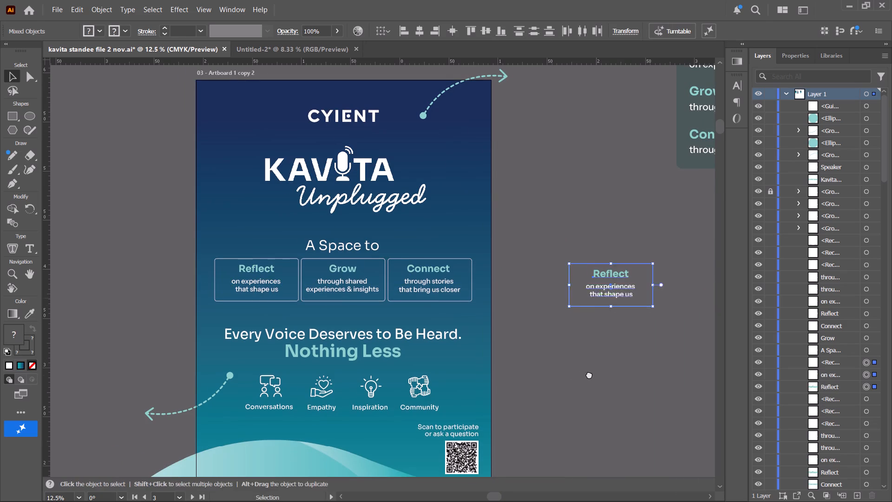
{"action": "left_click_drag", "start_coordinate": [589, 374], "coordinate": [212, 355]}
{"action": "left_click_drag", "start_coordinate": [204, 269], "coordinate": [629, 260]}
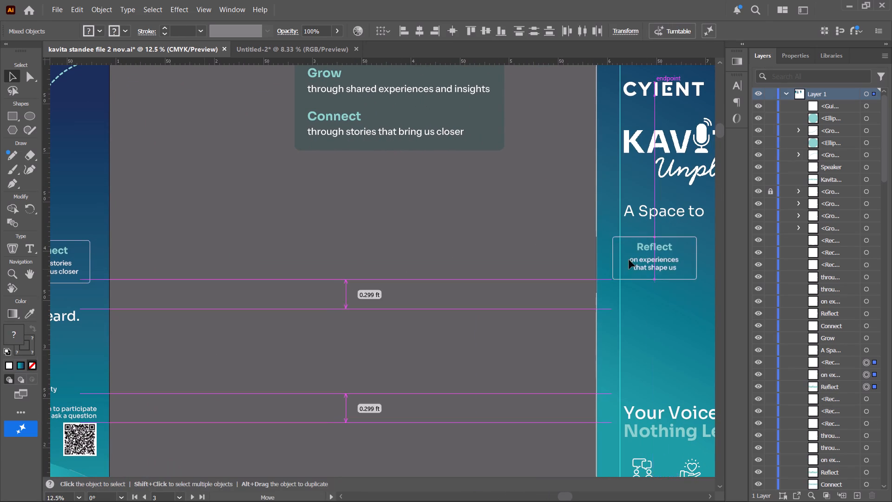
{"action": "left_click_drag", "start_coordinate": [629, 260], "coordinate": [637, 257]}
{"action": "key", "text": "space"}
{"action": "key", "text": "space"}
{"action": "key", "text": "space"}
{"action": "left_click_drag", "start_coordinate": [431, 312], "coordinate": [105, 313]}
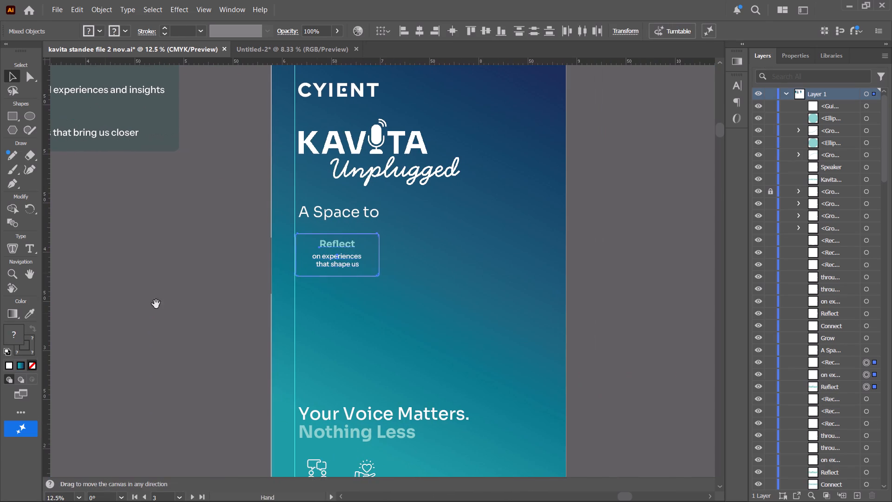
{"action": "left_click", "coordinate": [336, 258]}
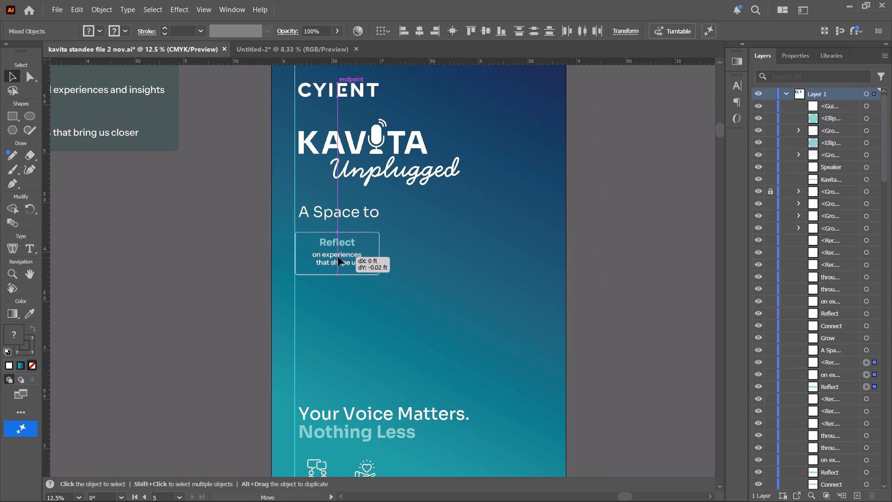
{"action": "left_click", "coordinate": [177, 364]}
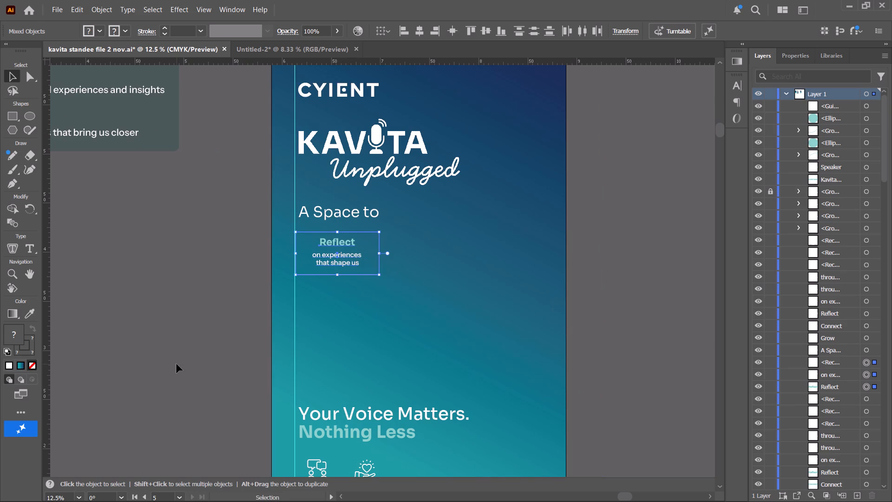
Duplicate the Grow box with its heading and text from Artboard 1 copy 2 to below the Reflect box on Artboard 1 copy 4.
{"action": "key", "text": "space"}
{"action": "key", "text": "space"}
{"action": "key", "text": "space"}
{"action": "key", "text": "space"}
{"action": "key", "text": "space"}
{"action": "key", "text": "space"}
{"action": "key", "text": "space"}
{"action": "key", "text": "space"}
{"action": "key", "text": "space"}
{"action": "key", "text": "space"}
{"action": "key", "text": "space"}
{"action": "key", "text": "space"}
{"action": "key", "text": "space"}
{"action": "key", "text": "space"}
{"action": "key", "text": "space"}
{"action": "key", "text": "space"}
{"action": "key", "text": "space"}
{"action": "key", "text": "space"}
{"action": "key", "text": "space"}
{"action": "key", "text": "space"}
{"action": "left_click_drag", "start_coordinate": [143, 355], "coordinate": [325, 341]}
{"action": "left_click_drag", "start_coordinate": [151, 332], "coordinate": [586, 379]}
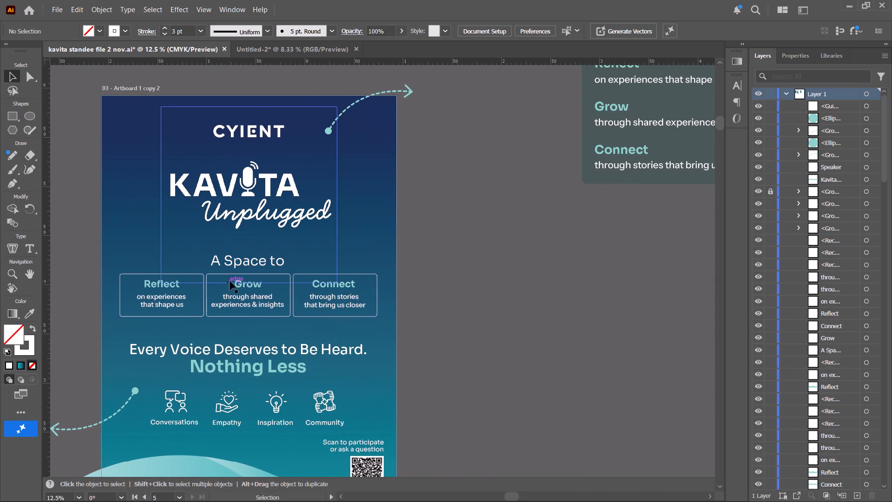
{"action": "scroll", "coordinate": [277, 337], "scroll_direction": "up", "scroll_amount": 1}
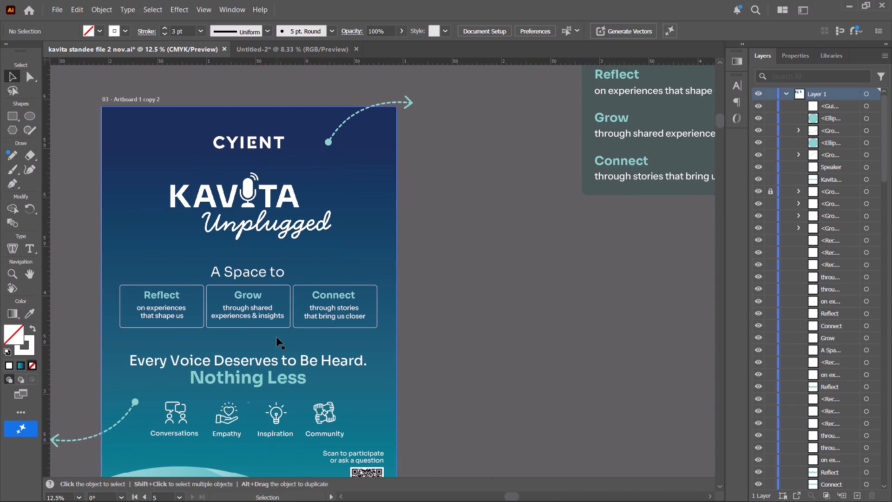
{"action": "scroll", "coordinate": [252, 315], "scroll_direction": "up", "scroll_amount": 4, "text": "alt"}
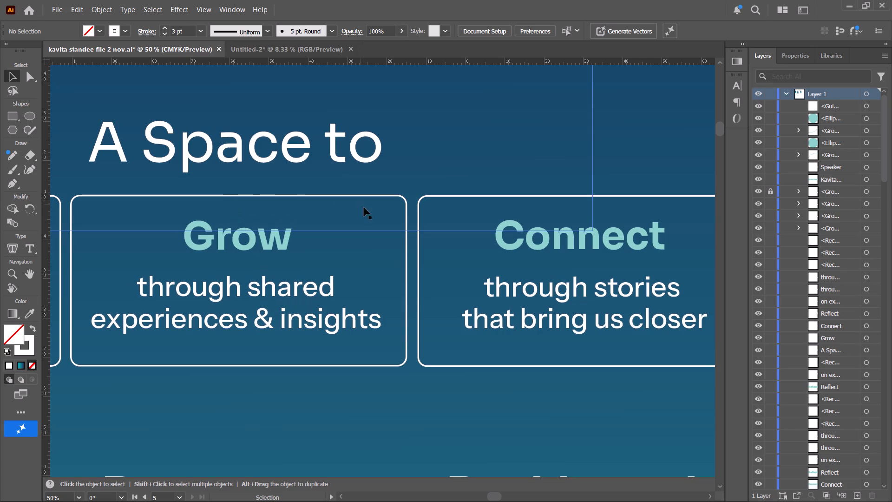
{"action": "left_click", "coordinate": [406, 324]}
{"action": "left_click", "coordinate": [274, 242], "text": "shift"}
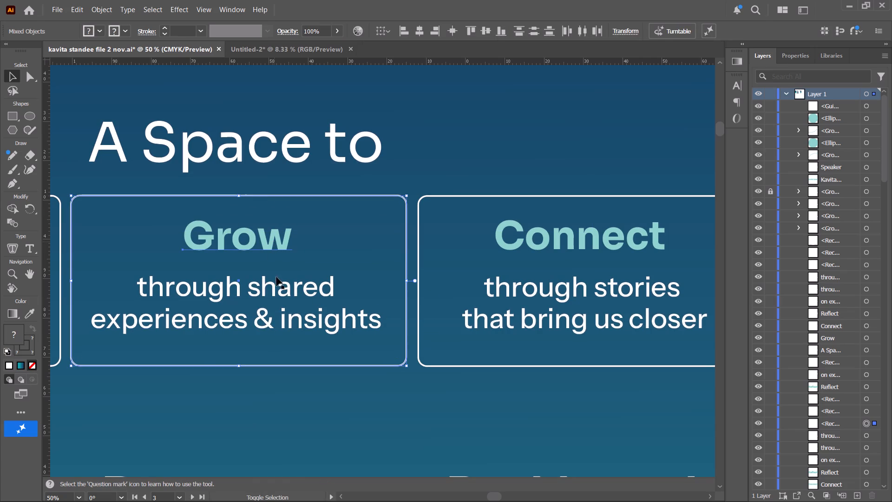
{"action": "left_click", "coordinate": [280, 294], "text": "shift"}
{"action": "scroll", "coordinate": [293, 311], "scroll_direction": "down", "scroll_amount": 7, "text": "alt"}
{"action": "key", "text": "space"}
{"action": "left_click_drag", "start_coordinate": [304, 314], "coordinate": [206, 314]}
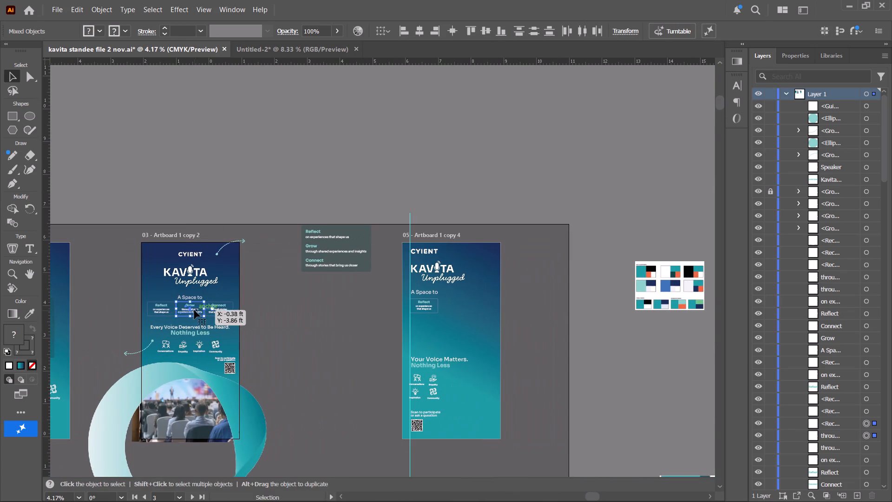
{"action": "left_click_drag", "start_coordinate": [190, 309], "coordinate": [422, 325], "text": "alt"}
Align the duplicated Grow box and its text with the Reflect box above, leaving a small gap between them.
{"action": "scroll", "coordinate": [422, 325], "scroll_direction": "up", "scroll_amount": 6, "text": "alt"}
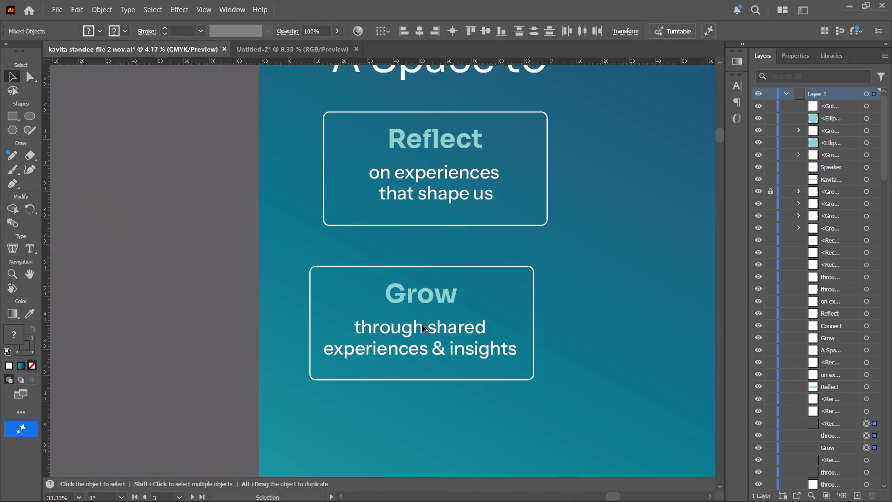
{"action": "scroll", "coordinate": [422, 325], "scroll_direction": "up", "scroll_amount": 2, "text": "alt"}
{"action": "left_click_drag", "start_coordinate": [388, 296], "coordinate": [416, 288]}
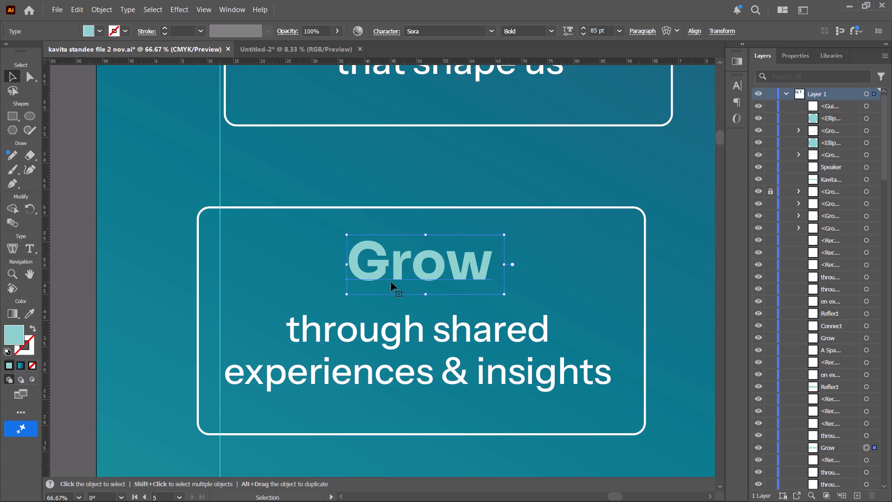
{"action": "left_click", "coordinate": [301, 208]}
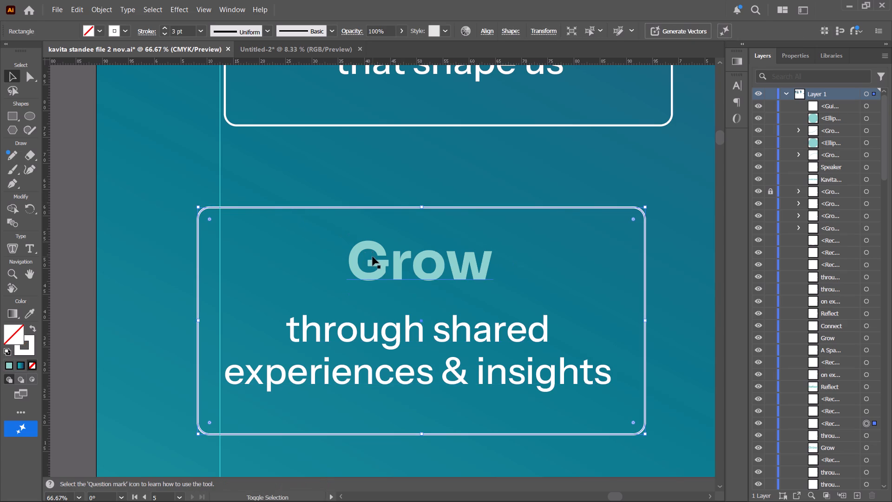
{"action": "left_click", "coordinate": [373, 257], "text": "shift"}
{"action": "scroll", "coordinate": [390, 349], "scroll_direction": "up", "scroll_amount": 1, "text": "shift"}
{"action": "left_click", "coordinate": [390, 349], "text": "shift"}
{"action": "scroll", "coordinate": [385, 350], "scroll_direction": "down", "scroll_amount": 12}
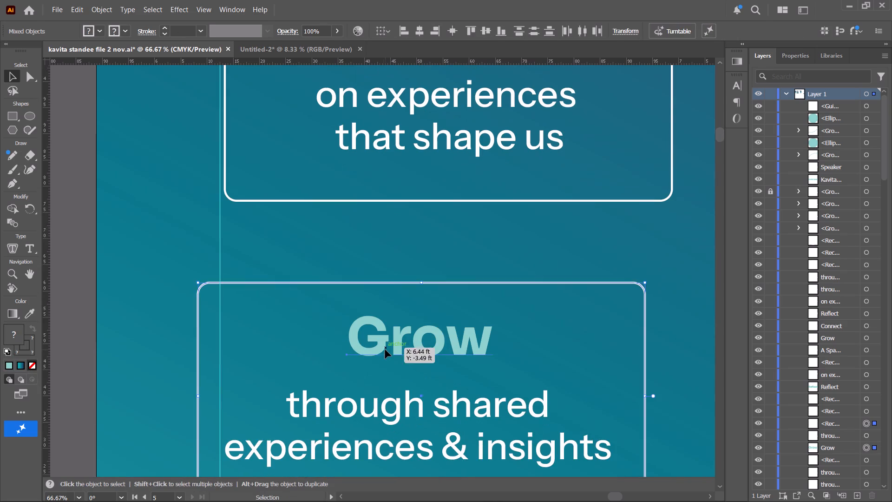
{"action": "scroll", "coordinate": [382, 351], "scroll_direction": "down", "scroll_amount": 5}
{"action": "left_click", "coordinate": [382, 351], "text": "shift"}
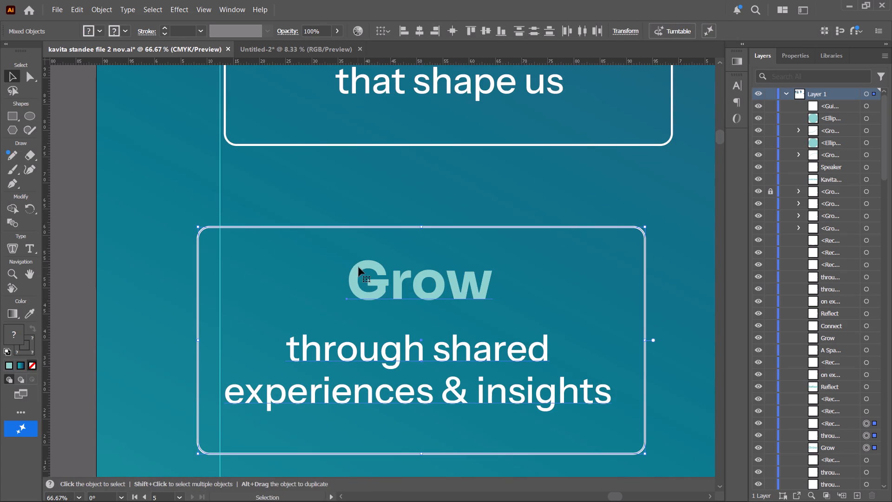
{"action": "left_click_drag", "start_coordinate": [359, 267], "coordinate": [385, 231]}
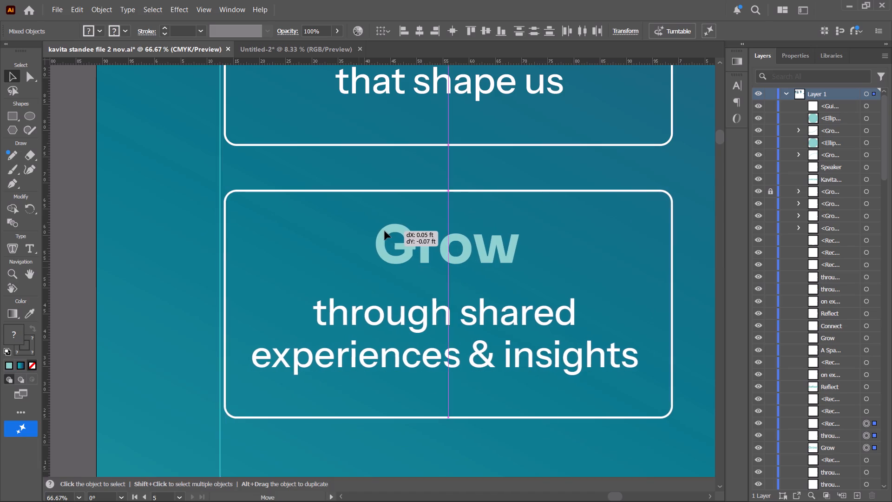
{"action": "left_click_drag", "start_coordinate": [385, 231], "coordinate": [386, 227]}
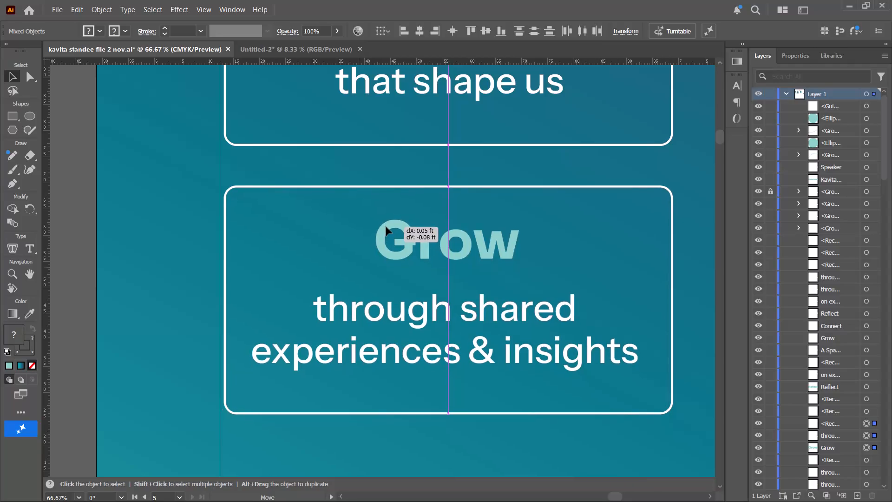
{"action": "left_click_drag", "start_coordinate": [386, 227], "coordinate": [386, 226]}
Review the Artboard 1 copy 4 layout with the stacked Reflect and Grow boxes and the space left beneath them.
{"action": "scroll", "coordinate": [383, 231], "scroll_direction": "down", "scroll_amount": 4, "text": "alt"}
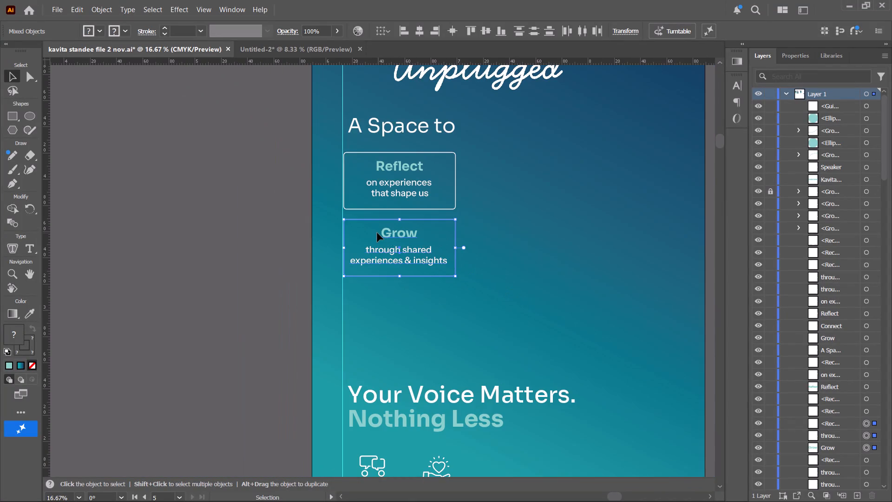
{"action": "scroll", "coordinate": [377, 233], "scroll_direction": "down", "scroll_amount": 3, "text": "alt"}
{"action": "key", "text": "space"}
{"action": "key", "text": "space"}
{"action": "key", "text": "space"}
{"action": "key", "text": "space"}
{"action": "key", "text": "space"}
{"action": "key", "text": "space"}
{"action": "key", "text": "space"}
{"action": "key", "text": "space"}
{"action": "key", "text": "space"}
{"action": "key", "text": "space"}
{"action": "key", "text": "space"}
{"action": "key", "text": "space"}
{"action": "key", "text": "space"}
{"action": "key", "text": "space"}
{"action": "key", "text": "space"}
{"action": "key", "text": "space"}
{"action": "key", "text": "space"}
{"action": "key", "text": "space"}
{"action": "key", "text": "space"}
{"action": "key", "text": "space"}
{"action": "left_click", "coordinate": [262, 256]}
{"action": "left_click_drag", "start_coordinate": [236, 256], "coordinate": [274, 264]}
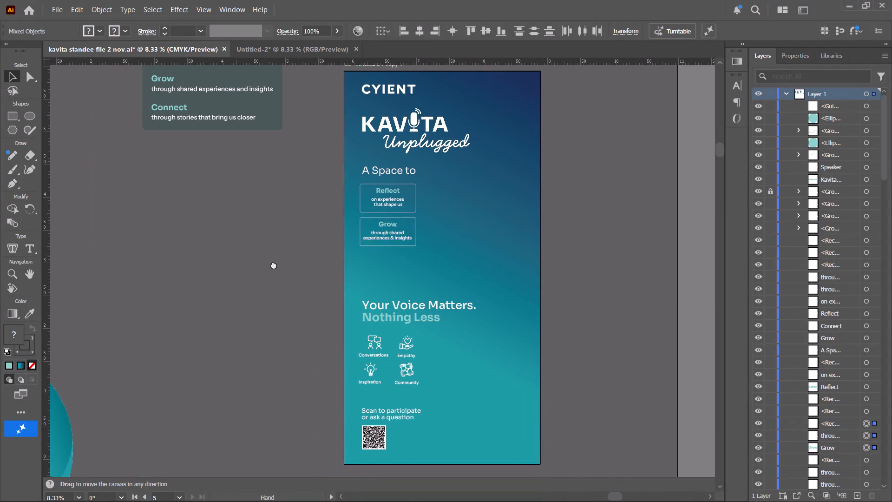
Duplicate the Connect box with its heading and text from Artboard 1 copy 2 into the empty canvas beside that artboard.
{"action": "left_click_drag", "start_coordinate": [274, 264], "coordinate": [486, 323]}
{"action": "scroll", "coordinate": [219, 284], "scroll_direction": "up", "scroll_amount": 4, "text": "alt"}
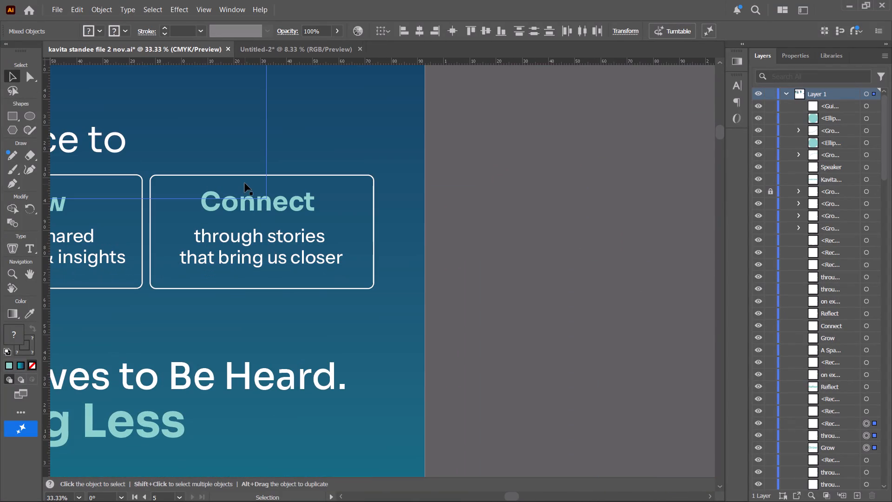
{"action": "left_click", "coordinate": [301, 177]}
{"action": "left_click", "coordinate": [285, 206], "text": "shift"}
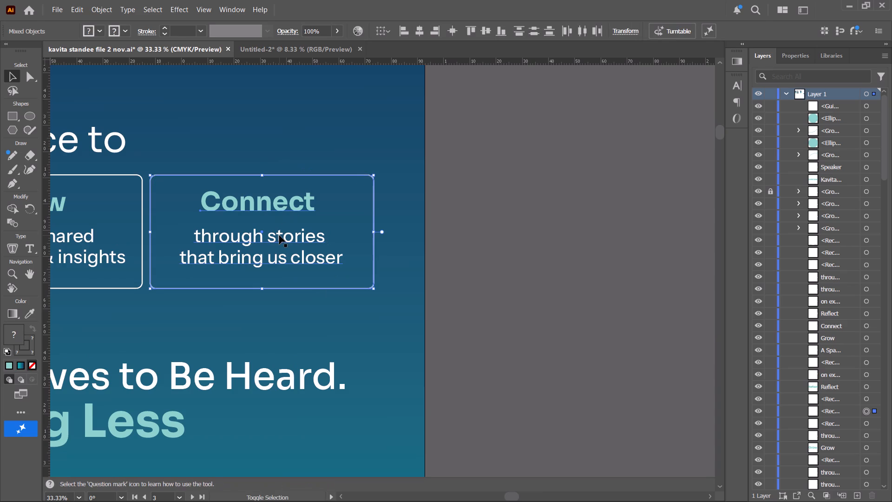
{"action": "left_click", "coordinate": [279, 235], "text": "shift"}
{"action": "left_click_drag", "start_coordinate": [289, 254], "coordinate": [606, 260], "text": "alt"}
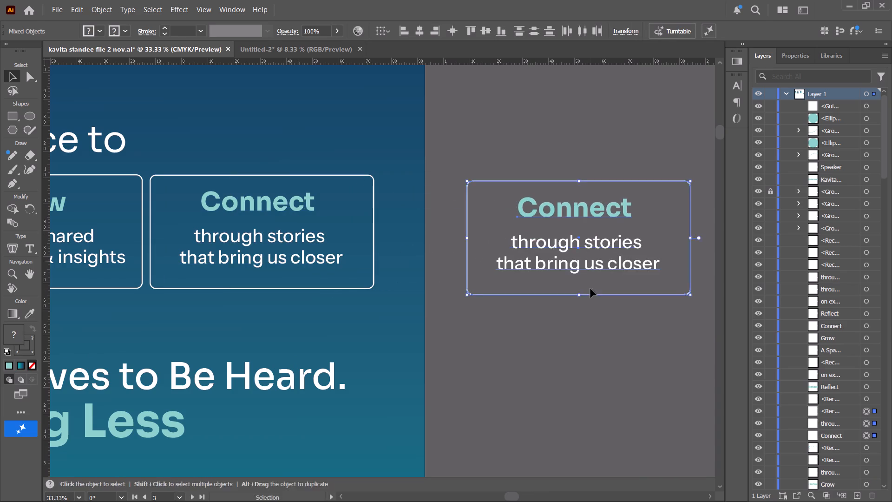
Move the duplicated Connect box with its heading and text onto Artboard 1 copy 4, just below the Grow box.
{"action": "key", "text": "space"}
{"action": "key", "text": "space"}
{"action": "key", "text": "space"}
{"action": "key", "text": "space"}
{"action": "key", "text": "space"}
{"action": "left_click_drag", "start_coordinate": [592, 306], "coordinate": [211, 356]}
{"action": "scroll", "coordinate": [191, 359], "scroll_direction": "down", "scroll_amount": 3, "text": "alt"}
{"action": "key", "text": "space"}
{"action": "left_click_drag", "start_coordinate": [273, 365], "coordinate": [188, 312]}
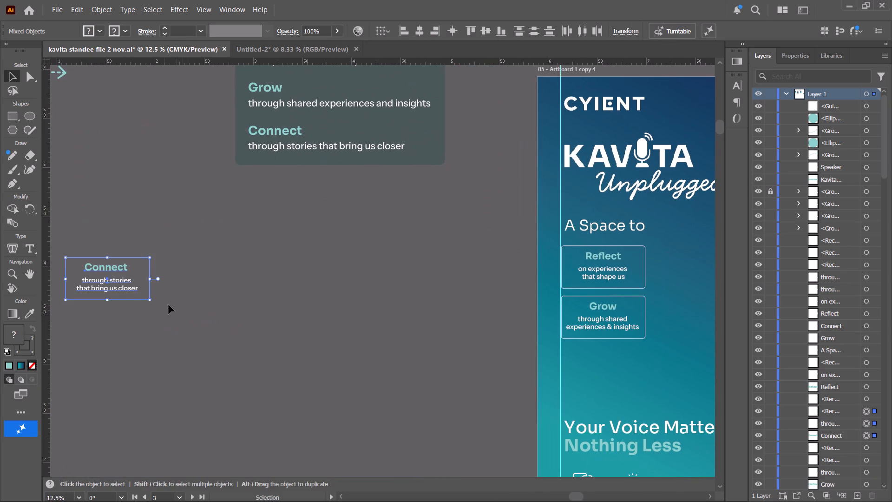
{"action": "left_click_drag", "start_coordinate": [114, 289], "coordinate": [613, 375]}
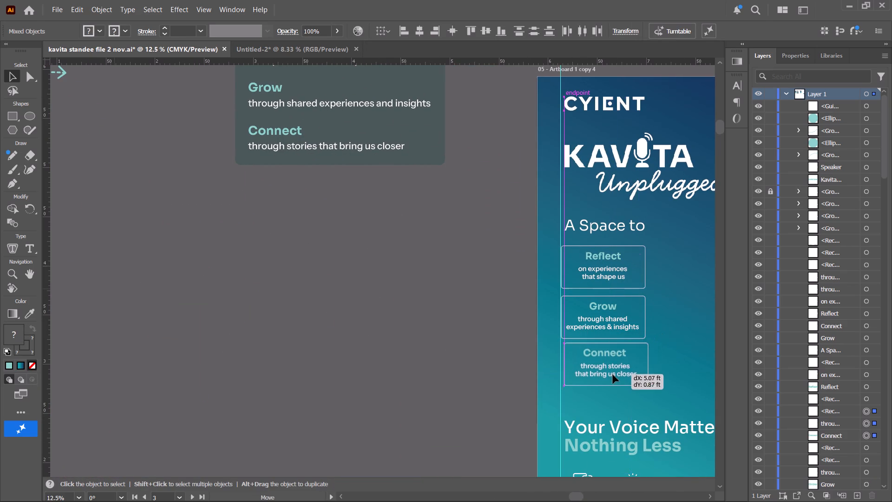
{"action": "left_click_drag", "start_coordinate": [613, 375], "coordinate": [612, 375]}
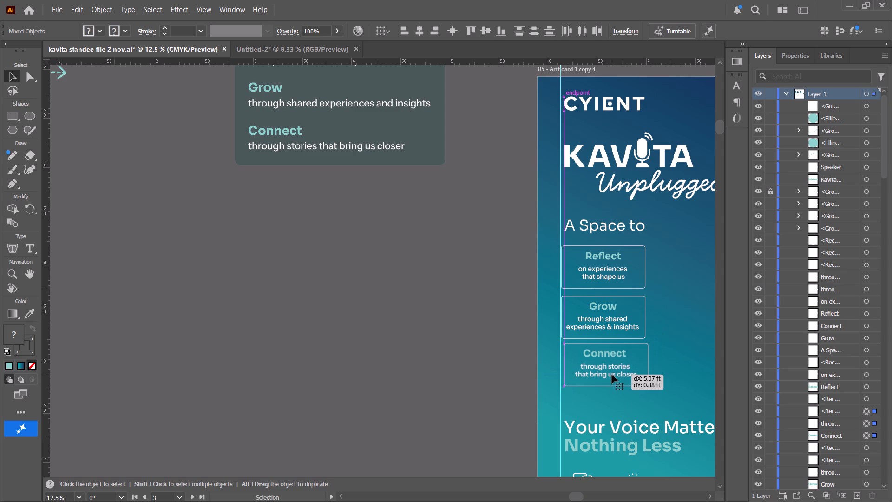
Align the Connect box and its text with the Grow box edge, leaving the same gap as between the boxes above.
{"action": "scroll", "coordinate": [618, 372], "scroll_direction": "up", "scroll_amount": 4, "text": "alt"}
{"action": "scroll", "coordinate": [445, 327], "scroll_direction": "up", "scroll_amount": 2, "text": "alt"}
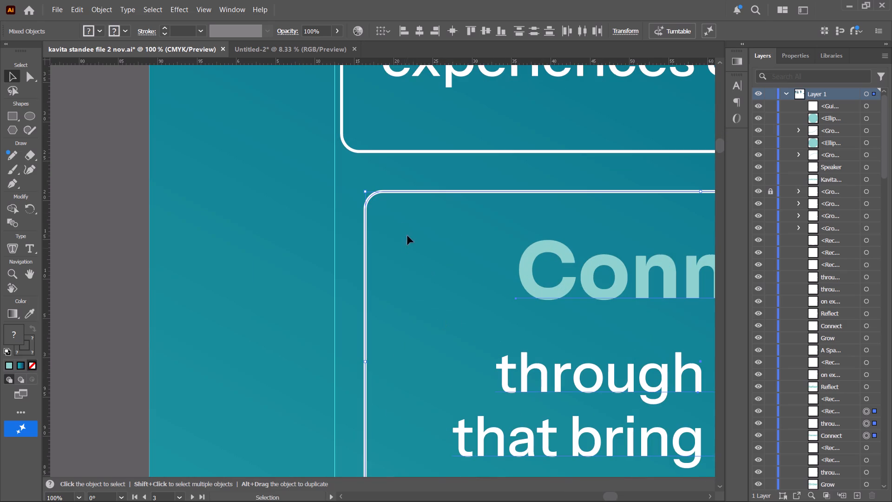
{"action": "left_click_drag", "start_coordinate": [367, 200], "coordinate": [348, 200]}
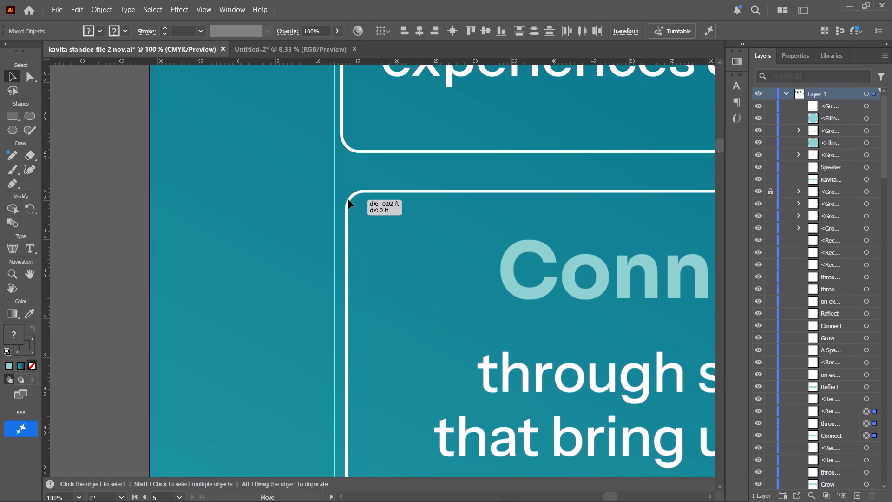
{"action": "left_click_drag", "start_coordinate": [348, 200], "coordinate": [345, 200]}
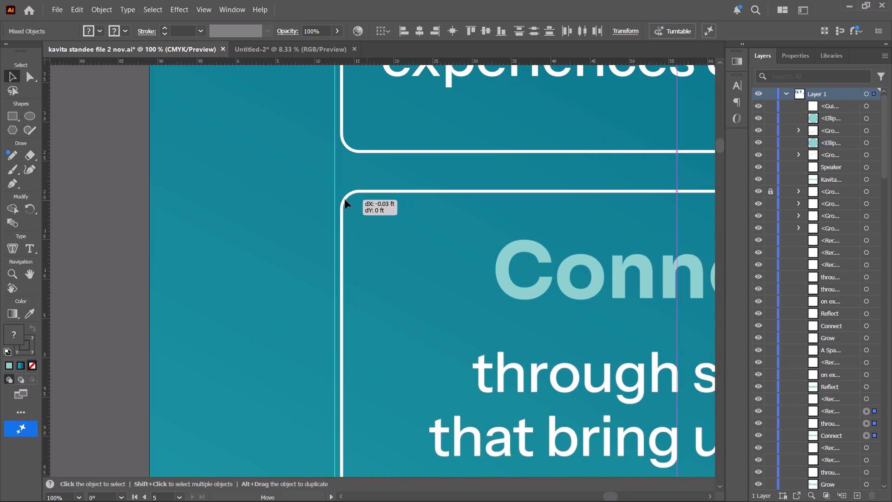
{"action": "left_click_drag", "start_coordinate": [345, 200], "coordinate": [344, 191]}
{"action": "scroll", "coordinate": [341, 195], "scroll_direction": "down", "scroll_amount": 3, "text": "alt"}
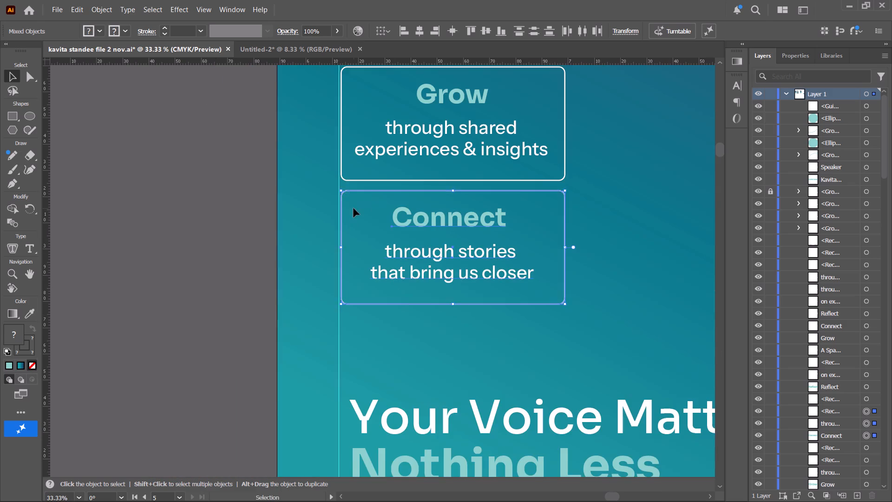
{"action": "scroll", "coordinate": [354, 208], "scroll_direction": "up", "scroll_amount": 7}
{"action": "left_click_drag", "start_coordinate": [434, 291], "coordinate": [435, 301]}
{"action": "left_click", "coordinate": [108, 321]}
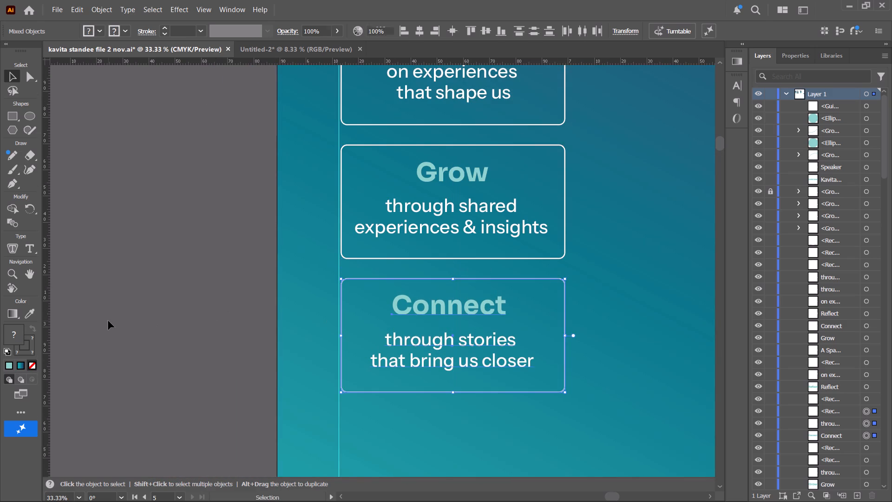
Review the Artboard 1 copy 4 layout with the three stacked boxes, the heading, the icon grid and the QR code.
{"action": "scroll", "coordinate": [110, 321], "scroll_direction": "down", "scroll_amount": 1, "text": "alt"}
{"action": "key", "text": "space"}
{"action": "left_click_drag", "start_coordinate": [150, 324], "coordinate": [124, 324]}
{"action": "scroll", "coordinate": [123, 326], "scroll_direction": "down", "scroll_amount": 2, "text": "alt"}
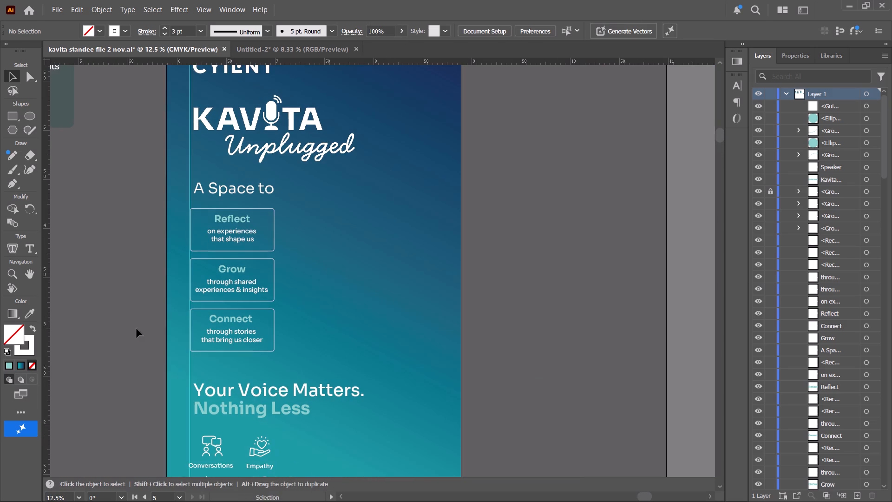
{"action": "key", "text": "space"}
{"action": "left_click_drag", "start_coordinate": [144, 329], "coordinate": [123, 319]}
{"action": "scroll", "coordinate": [123, 319], "scroll_direction": "down", "scroll_amount": 1, "text": "alt"}
{"action": "key", "text": "space"}
{"action": "key", "text": "space"}
{"action": "key", "text": "space"}
{"action": "key", "text": "space"}
{"action": "key", "text": "space"}
{"action": "key", "text": "space"}
{"action": "key", "text": "space"}
{"action": "key", "text": "space"}
{"action": "key", "text": "space"}
{"action": "key", "text": "space"}
{"action": "key", "text": "space"}
{"action": "key", "text": "space"}
{"action": "key", "text": "space"}
{"action": "key", "text": "space"}
{"action": "key", "text": "space"}
{"action": "key", "text": "space"}
{"action": "key", "text": "space"}
{"action": "key", "text": "space"}
{"action": "key", "text": "space"}
{"action": "key", "text": "space"}
{"action": "left_click_drag", "start_coordinate": [131, 319], "coordinate": [198, 318]}
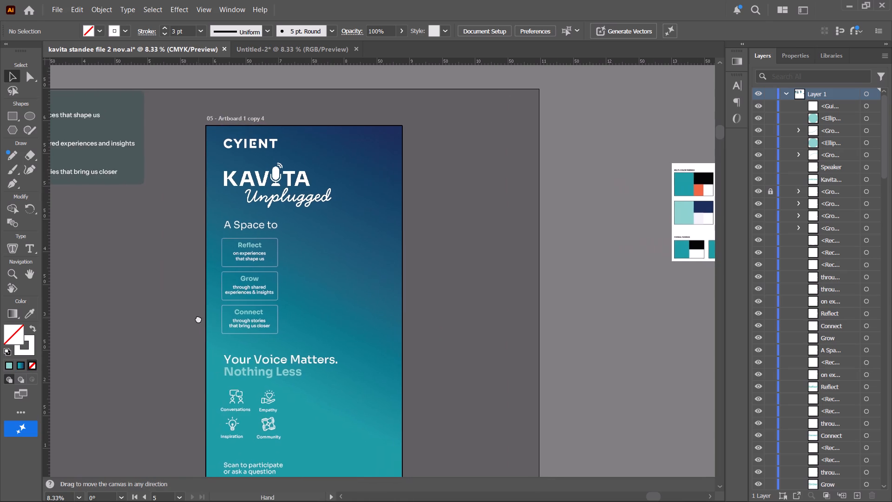
{"action": "left_click_drag", "start_coordinate": [198, 318], "coordinate": [255, 281]}
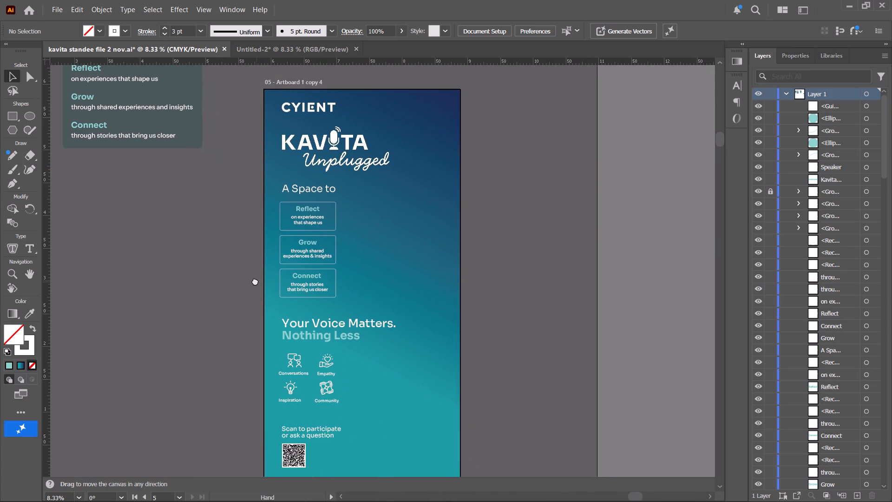
{"action": "left_click_drag", "start_coordinate": [255, 281], "coordinate": [243, 274]}
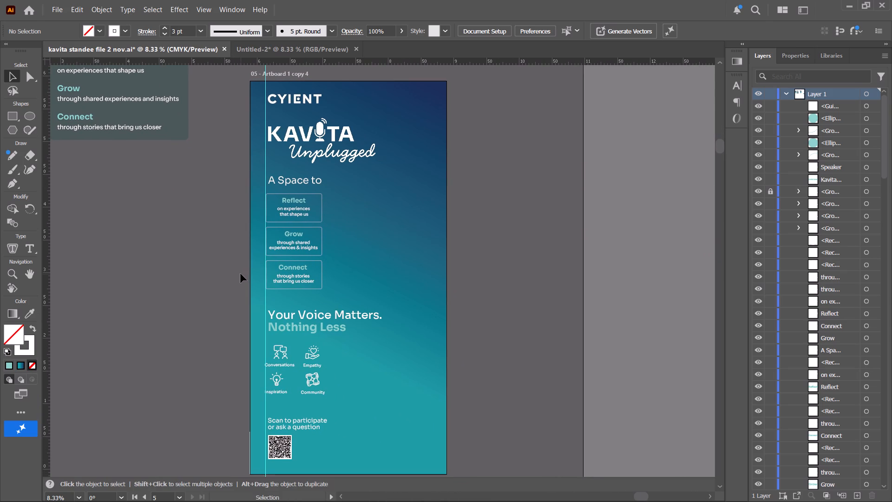
{"action": "key", "text": "space"}
{"action": "key", "text": "space"}
{"action": "key", "text": "space"}
{"action": "key", "text": "space"}
{"action": "key", "text": "space"}
{"action": "key", "text": "space"}
{"action": "left_click_drag", "start_coordinate": [191, 277], "coordinate": [146, 264]}
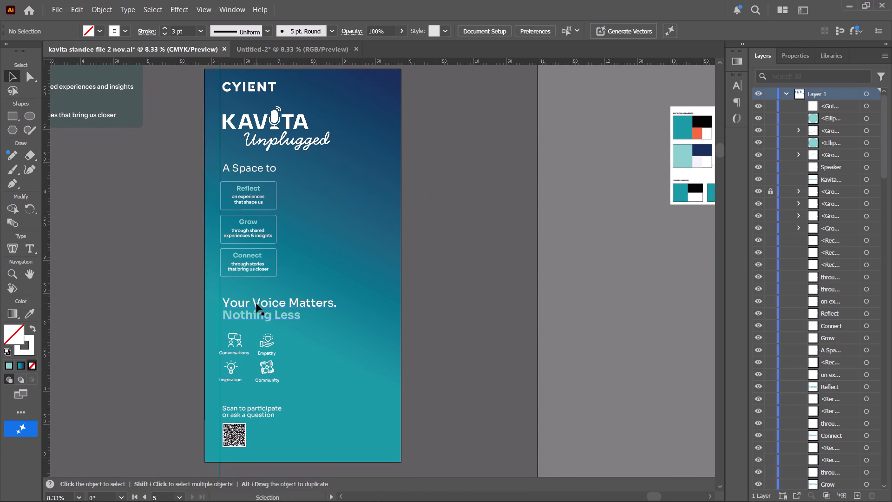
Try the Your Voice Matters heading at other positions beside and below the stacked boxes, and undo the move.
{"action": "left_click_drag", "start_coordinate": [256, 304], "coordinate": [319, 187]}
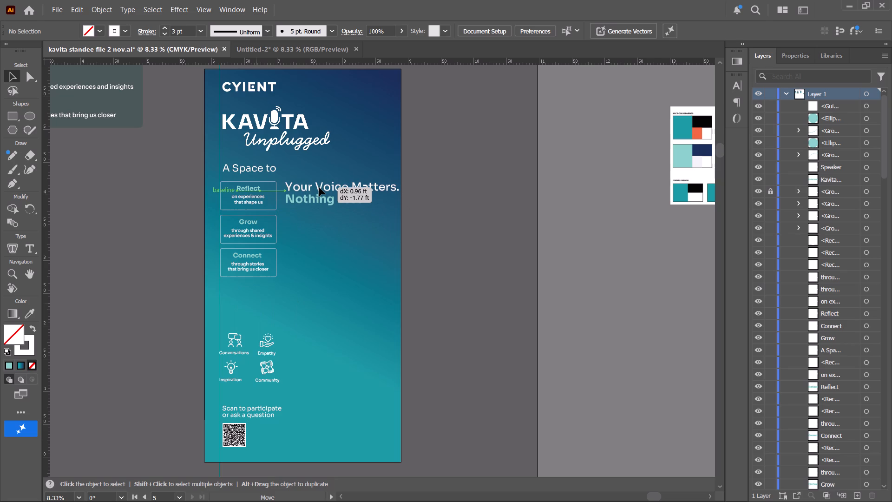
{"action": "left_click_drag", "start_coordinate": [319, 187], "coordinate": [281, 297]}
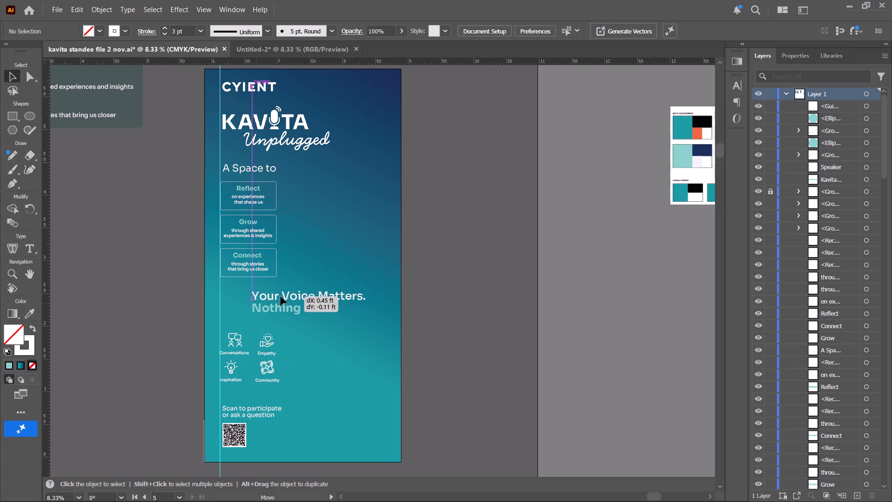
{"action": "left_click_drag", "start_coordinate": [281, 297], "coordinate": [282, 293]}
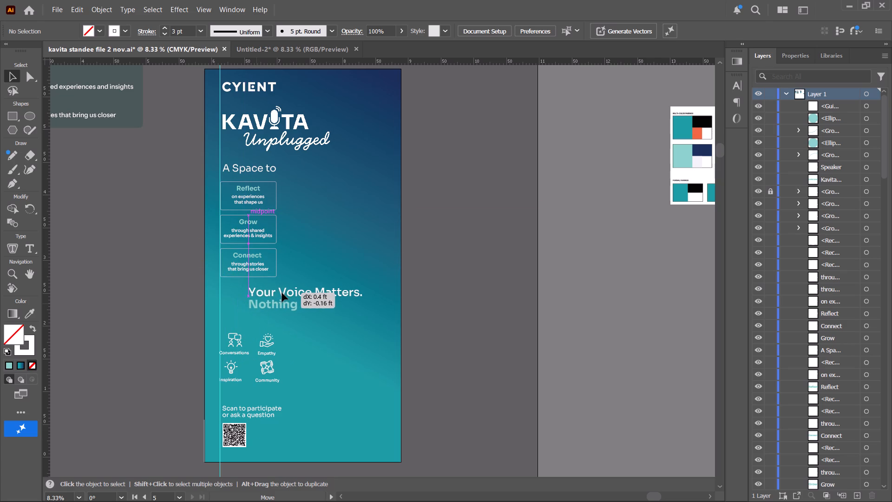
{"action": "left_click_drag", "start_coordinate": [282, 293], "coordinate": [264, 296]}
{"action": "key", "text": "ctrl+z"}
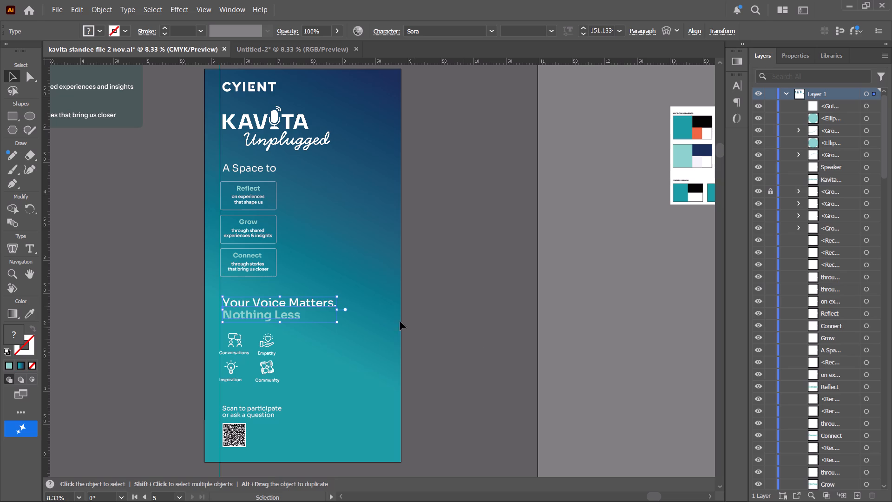
Preview Artboard 1 copy 4 in Presentation Mode to check the overall design, and return to normal editing.
{"action": "left_click", "coordinate": [184, 16]}
{"action": "left_click", "coordinate": [178, 11]}
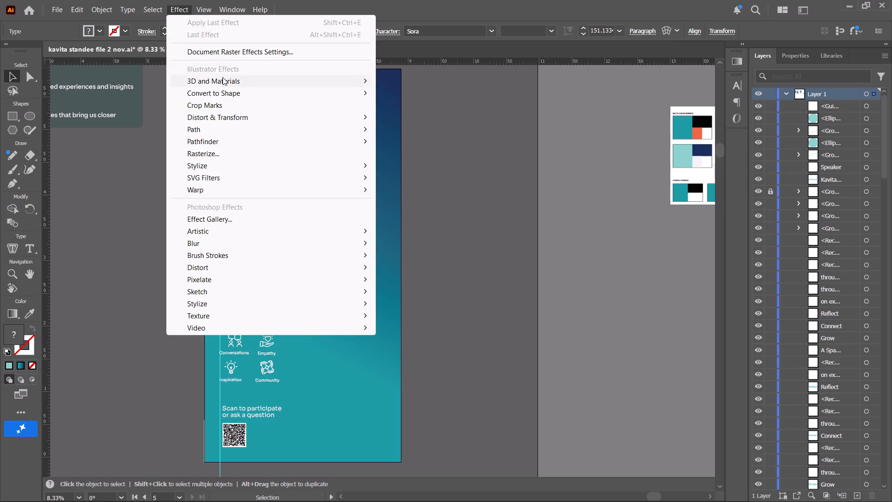
{"action": "left_click", "coordinate": [206, 15]}
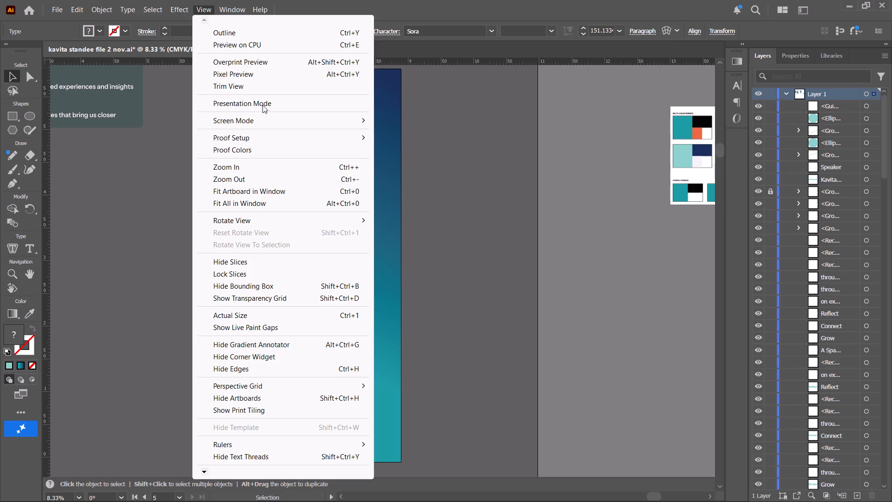
{"action": "left_click", "coordinate": [265, 106]}
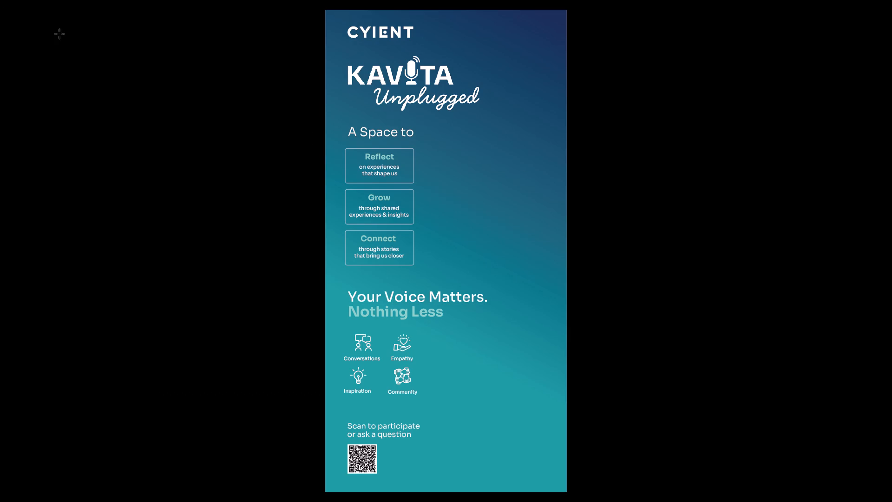
{"action": "key", "text": "Escape"}
{"action": "key", "text": "v"}
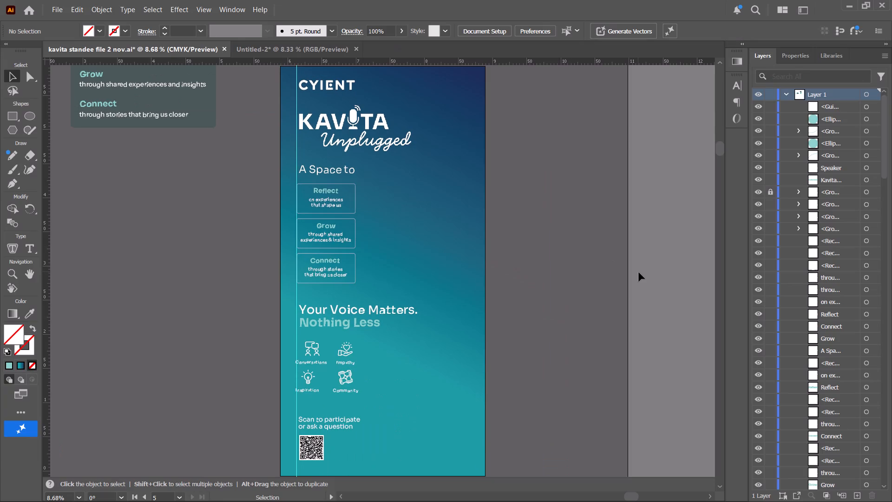
{"action": "left_click", "coordinate": [639, 272]}
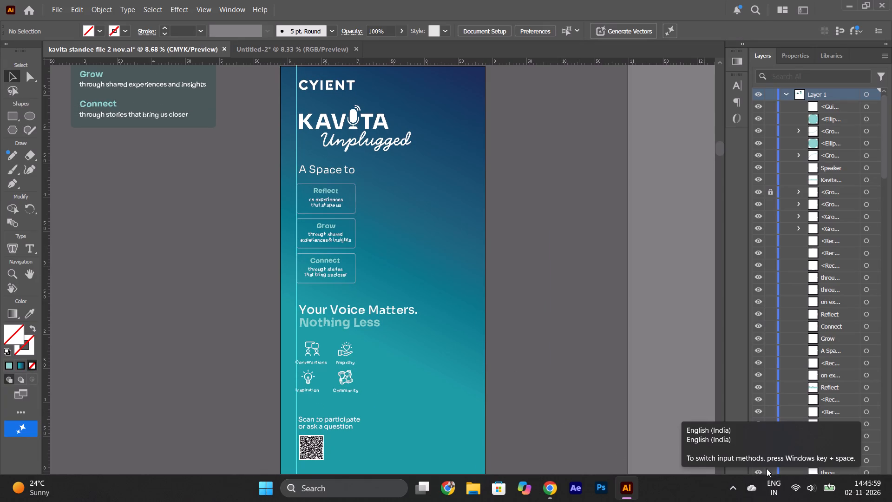
{"action": "left_click", "coordinate": [591, 304]}
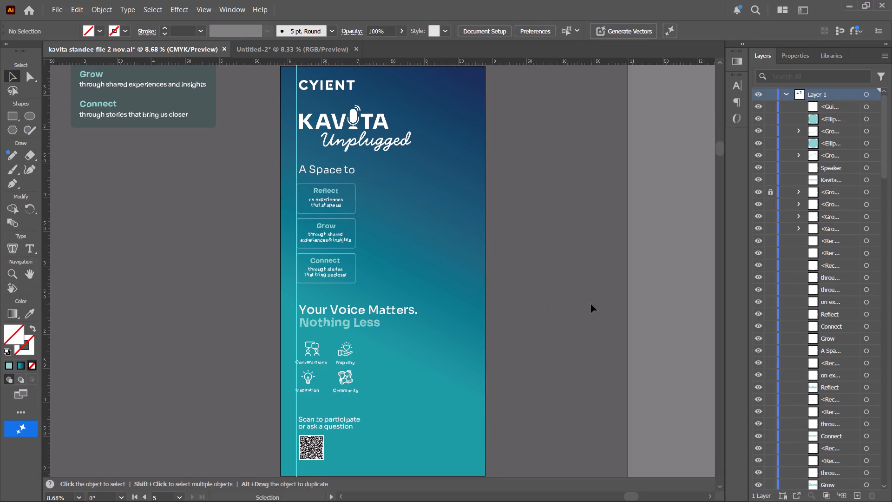
Undo the stacked box changes on Artboard 1 copy 4 back to the original shaded Reflect, Grow and Connect text panel.
{"action": "scroll", "coordinate": [591, 304], "scroll_direction": "up", "scroll_amount": 7}
{"action": "scroll", "coordinate": [590, 304], "scroll_direction": "down", "scroll_amount": 1}
{"action": "key", "text": "ctrl+z"}
{"action": "key", "text": "ctrl+z"}
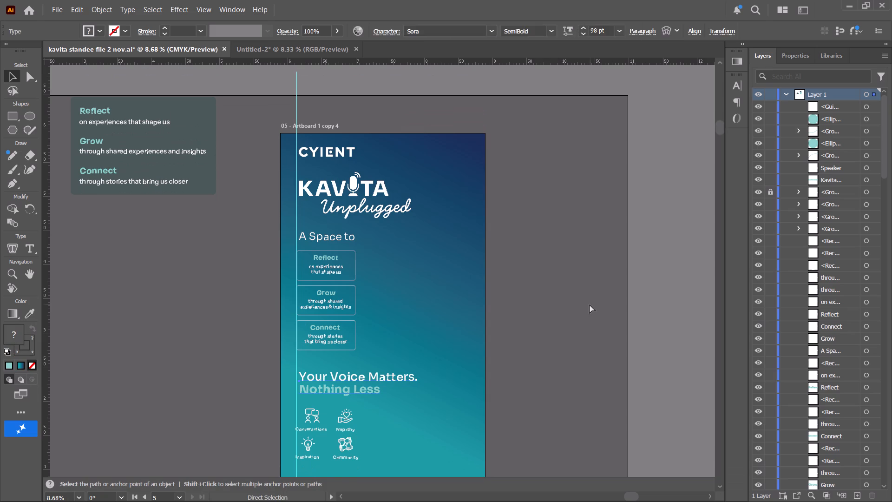
{"action": "key", "text": "ctrl+z"}
{"action": "key", "text": "ctrl+z"}
{"action": "key", "text": "ctrl+z"}
{"action": "key", "text": "ctrl+z"}
{"action": "key", "text": "ctrl+z"}
{"action": "key", "text": "ctrl+z"}
{"action": "key", "text": "ctrl+z"}
{"action": "key", "text": "ctrl+z"}
{"action": "key", "text": "ctrl+z"}
{"action": "key", "text": "ctrl+z"}
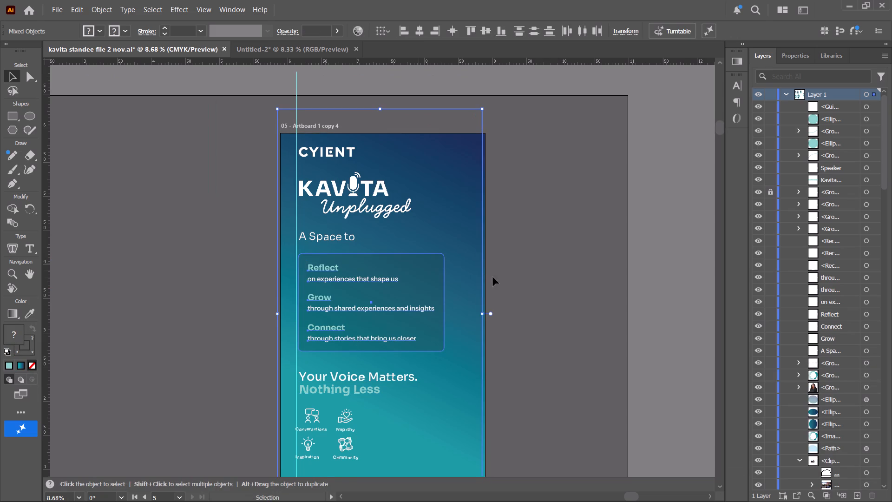
Move the shaded text panel with its Reflect, Grow and Connect text closer beneath A Space to, aligning its edge with the vertical guide.
{"action": "left_click", "coordinate": [532, 292]}
{"action": "left_click", "coordinate": [417, 297]}
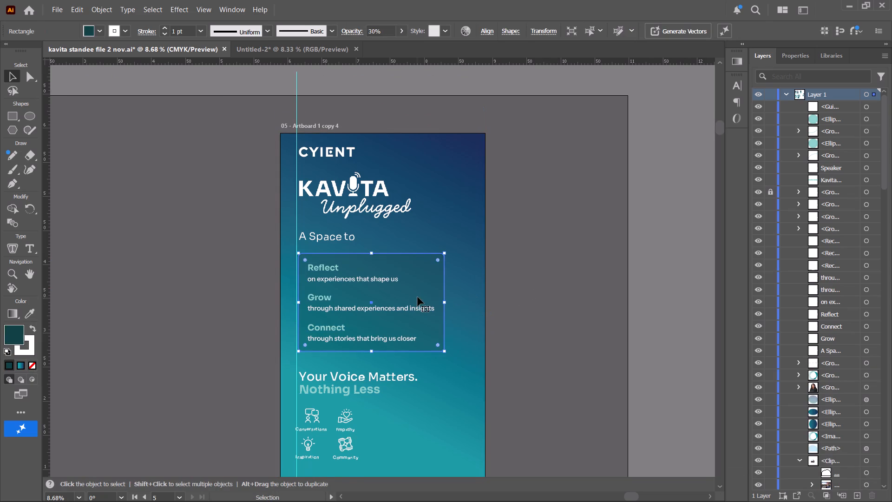
{"action": "scroll", "coordinate": [350, 296], "scroll_direction": "up", "scroll_amount": 1, "text": "alt"}
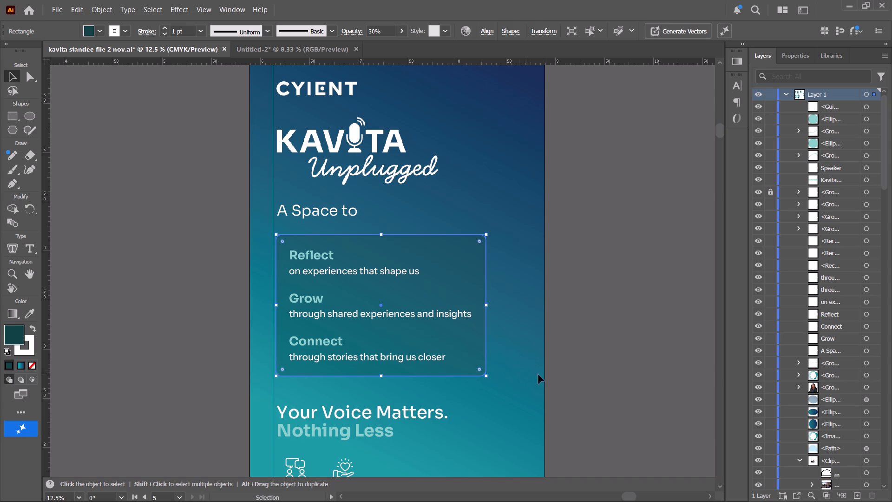
{"action": "left_click", "coordinate": [589, 372]}
{"action": "left_click_drag", "start_coordinate": [595, 371], "coordinate": [291, 279]}
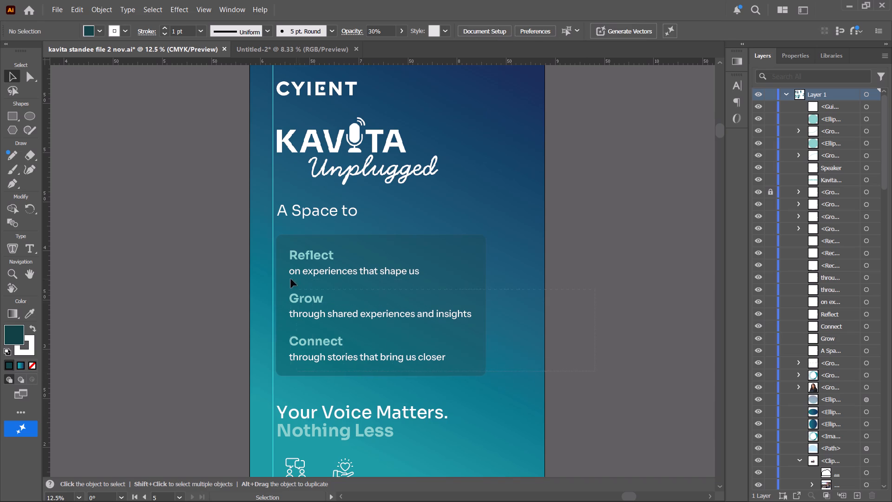
{"action": "left_click_drag", "start_coordinate": [291, 279], "coordinate": [291, 241]}
{"action": "left_click_drag", "start_coordinate": [298, 259], "coordinate": [295, 249]}
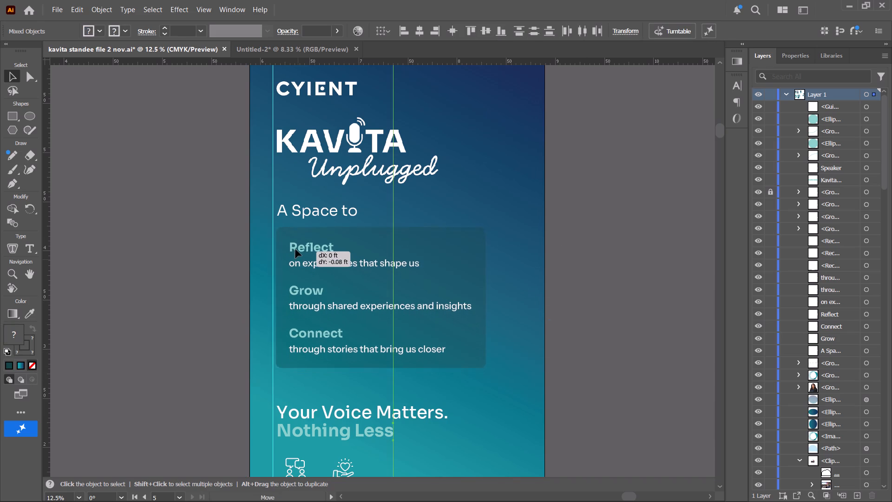
{"action": "left_click_drag", "start_coordinate": [295, 249], "coordinate": [294, 251]}
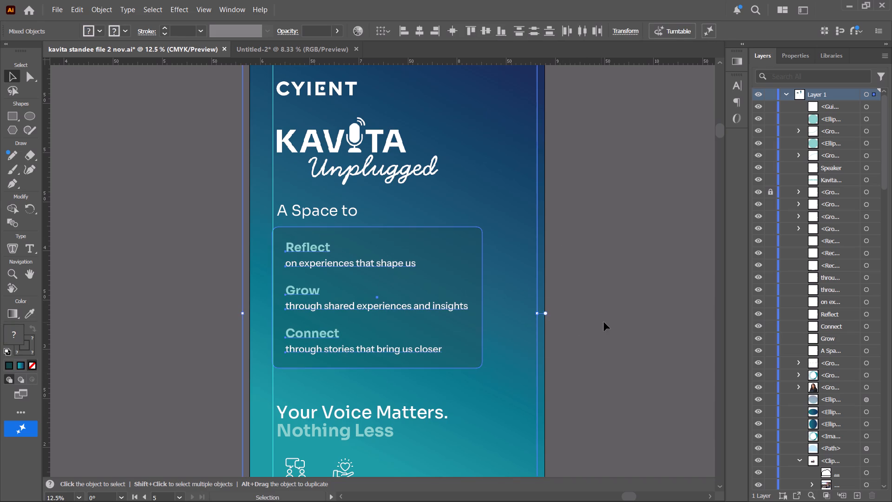
{"action": "left_click", "coordinate": [604, 322]}
Set the A Space to heading on Artboard 1 copy 4 to the SemiBold weight.
{"action": "left_click", "coordinate": [331, 212]}
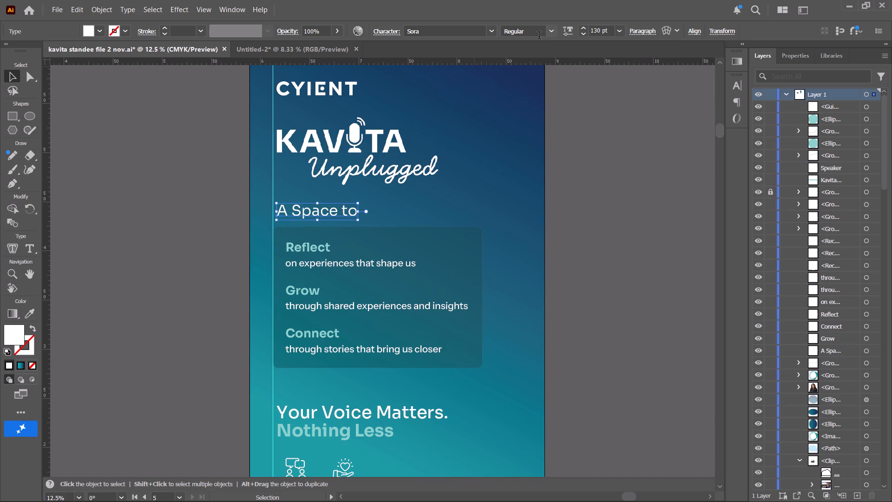
{"action": "left_click", "coordinate": [548, 35]}
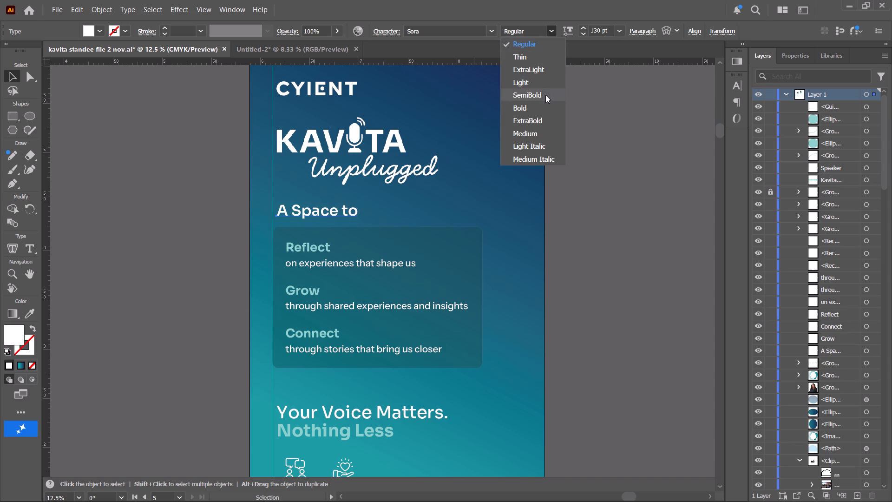
{"action": "left_click", "coordinate": [545, 95]}
{"action": "left_click", "coordinate": [642, 260]}
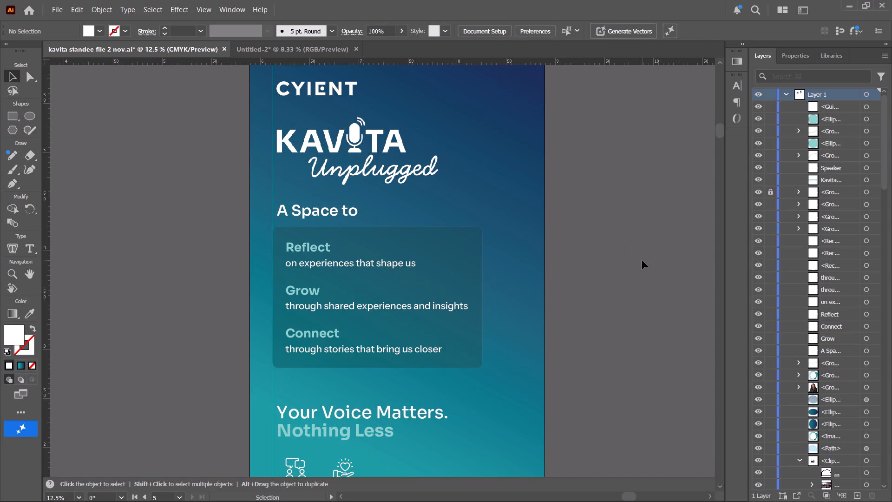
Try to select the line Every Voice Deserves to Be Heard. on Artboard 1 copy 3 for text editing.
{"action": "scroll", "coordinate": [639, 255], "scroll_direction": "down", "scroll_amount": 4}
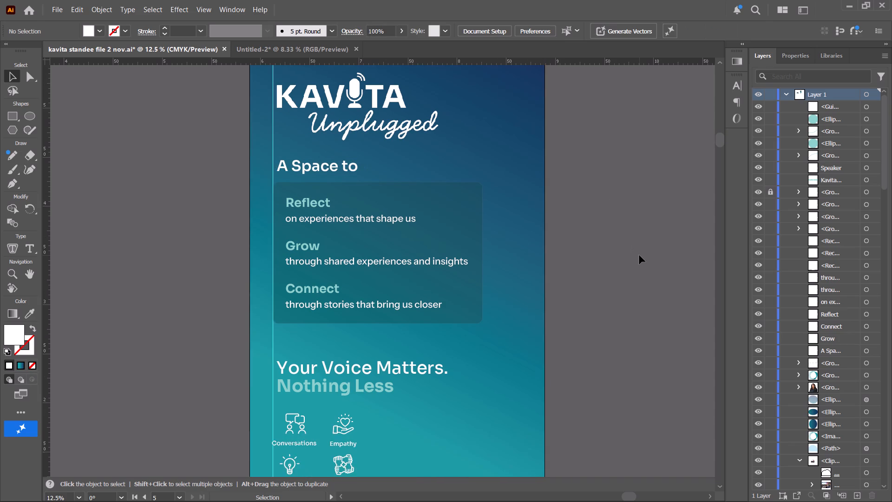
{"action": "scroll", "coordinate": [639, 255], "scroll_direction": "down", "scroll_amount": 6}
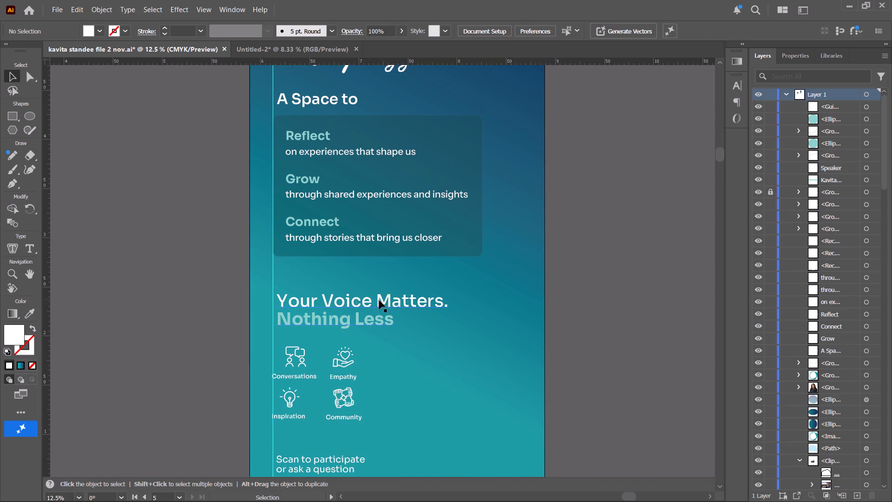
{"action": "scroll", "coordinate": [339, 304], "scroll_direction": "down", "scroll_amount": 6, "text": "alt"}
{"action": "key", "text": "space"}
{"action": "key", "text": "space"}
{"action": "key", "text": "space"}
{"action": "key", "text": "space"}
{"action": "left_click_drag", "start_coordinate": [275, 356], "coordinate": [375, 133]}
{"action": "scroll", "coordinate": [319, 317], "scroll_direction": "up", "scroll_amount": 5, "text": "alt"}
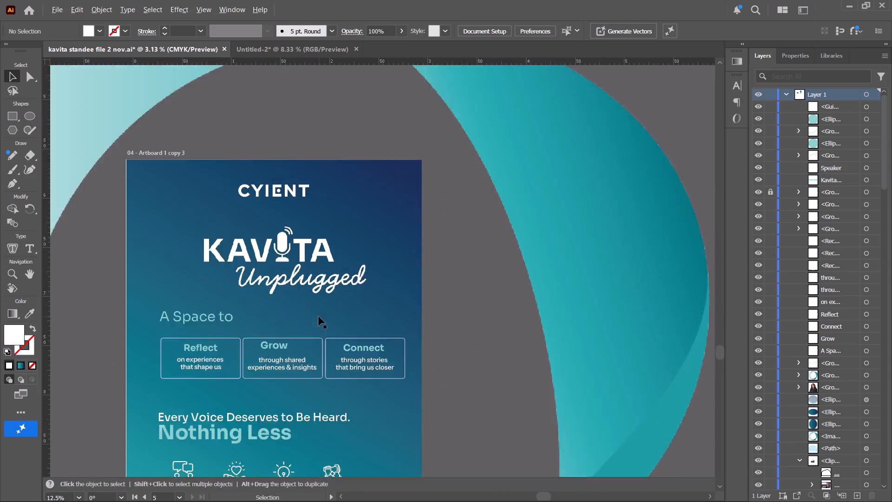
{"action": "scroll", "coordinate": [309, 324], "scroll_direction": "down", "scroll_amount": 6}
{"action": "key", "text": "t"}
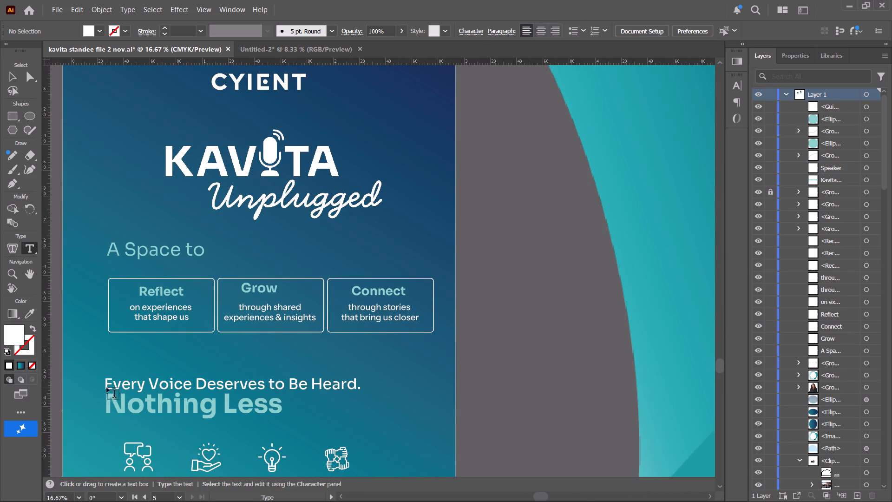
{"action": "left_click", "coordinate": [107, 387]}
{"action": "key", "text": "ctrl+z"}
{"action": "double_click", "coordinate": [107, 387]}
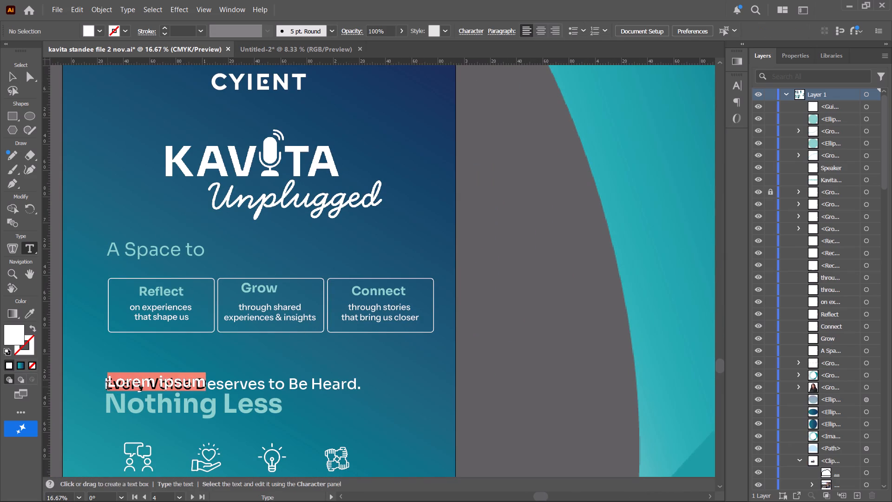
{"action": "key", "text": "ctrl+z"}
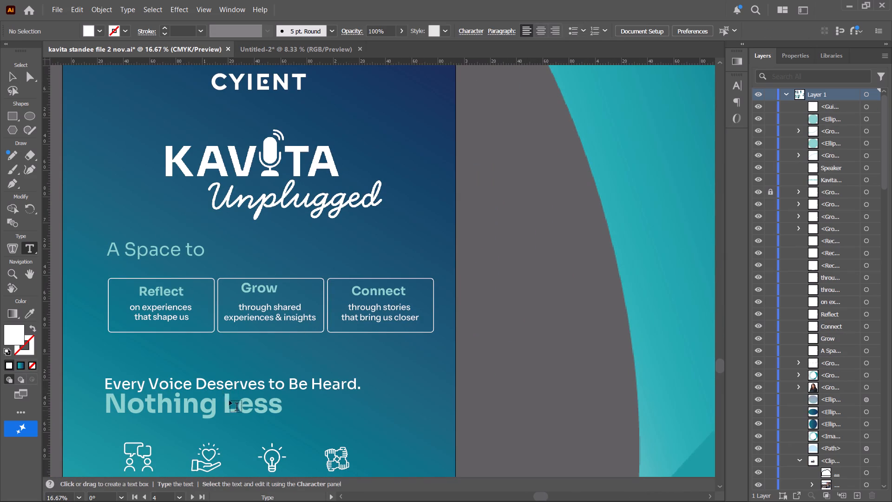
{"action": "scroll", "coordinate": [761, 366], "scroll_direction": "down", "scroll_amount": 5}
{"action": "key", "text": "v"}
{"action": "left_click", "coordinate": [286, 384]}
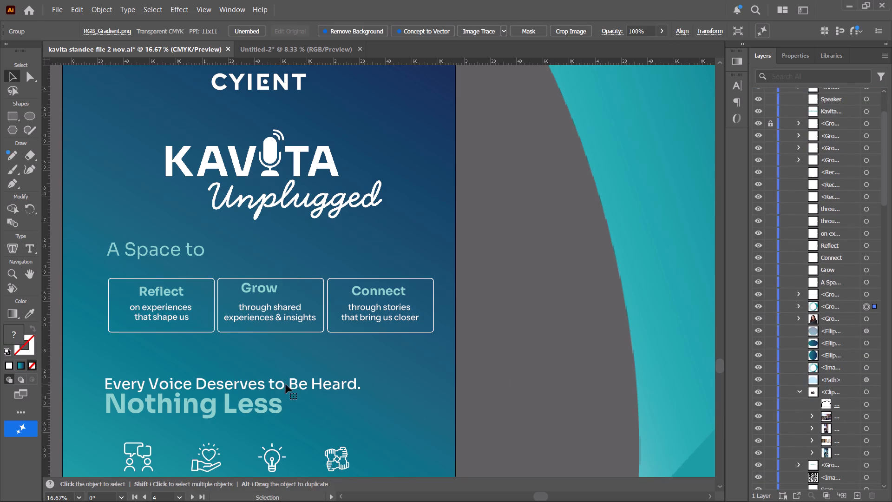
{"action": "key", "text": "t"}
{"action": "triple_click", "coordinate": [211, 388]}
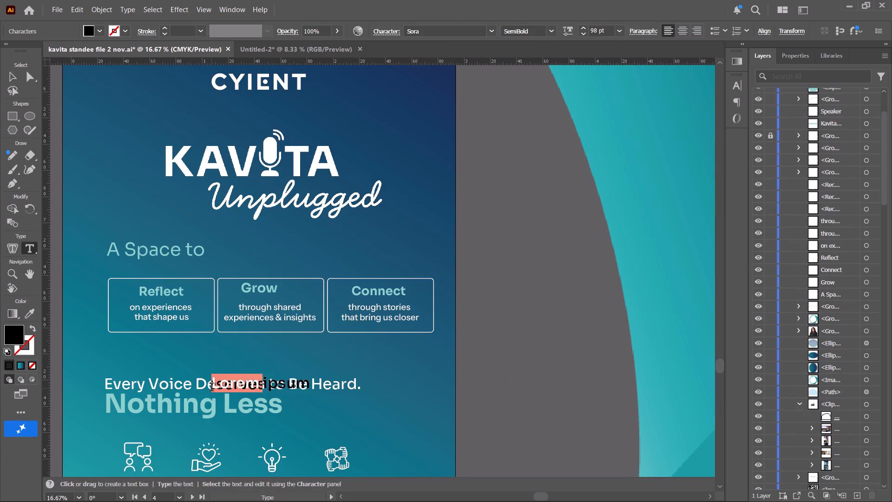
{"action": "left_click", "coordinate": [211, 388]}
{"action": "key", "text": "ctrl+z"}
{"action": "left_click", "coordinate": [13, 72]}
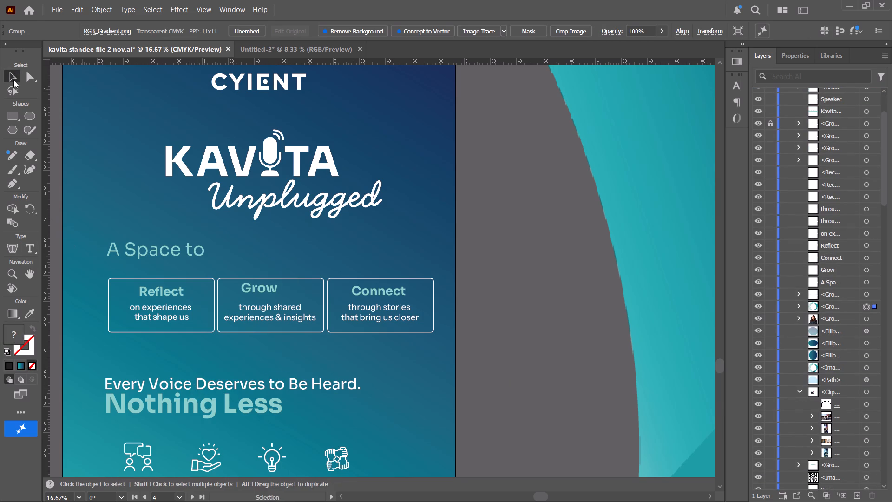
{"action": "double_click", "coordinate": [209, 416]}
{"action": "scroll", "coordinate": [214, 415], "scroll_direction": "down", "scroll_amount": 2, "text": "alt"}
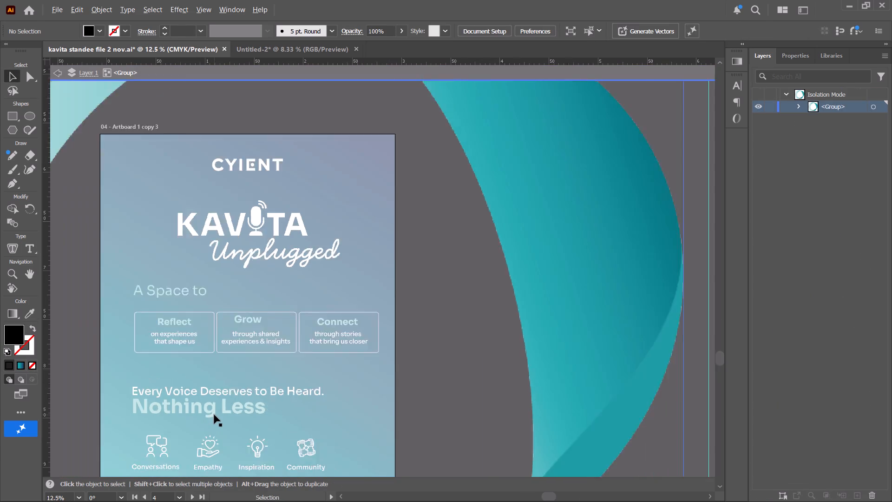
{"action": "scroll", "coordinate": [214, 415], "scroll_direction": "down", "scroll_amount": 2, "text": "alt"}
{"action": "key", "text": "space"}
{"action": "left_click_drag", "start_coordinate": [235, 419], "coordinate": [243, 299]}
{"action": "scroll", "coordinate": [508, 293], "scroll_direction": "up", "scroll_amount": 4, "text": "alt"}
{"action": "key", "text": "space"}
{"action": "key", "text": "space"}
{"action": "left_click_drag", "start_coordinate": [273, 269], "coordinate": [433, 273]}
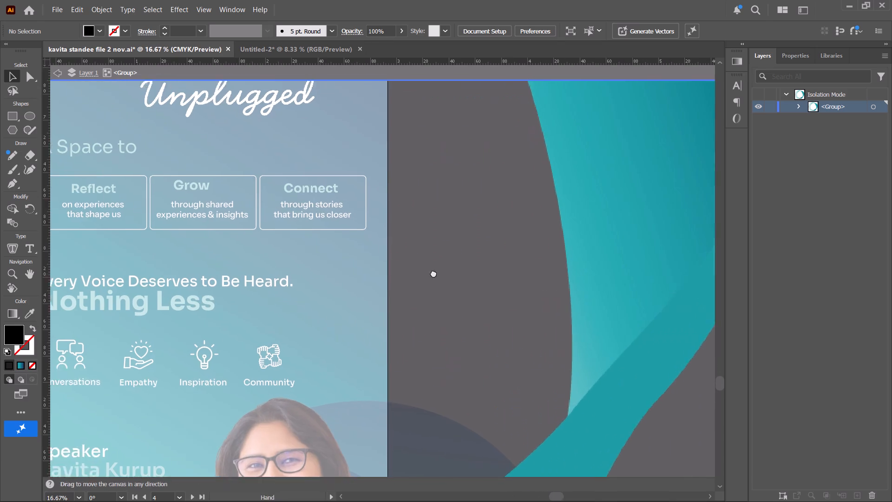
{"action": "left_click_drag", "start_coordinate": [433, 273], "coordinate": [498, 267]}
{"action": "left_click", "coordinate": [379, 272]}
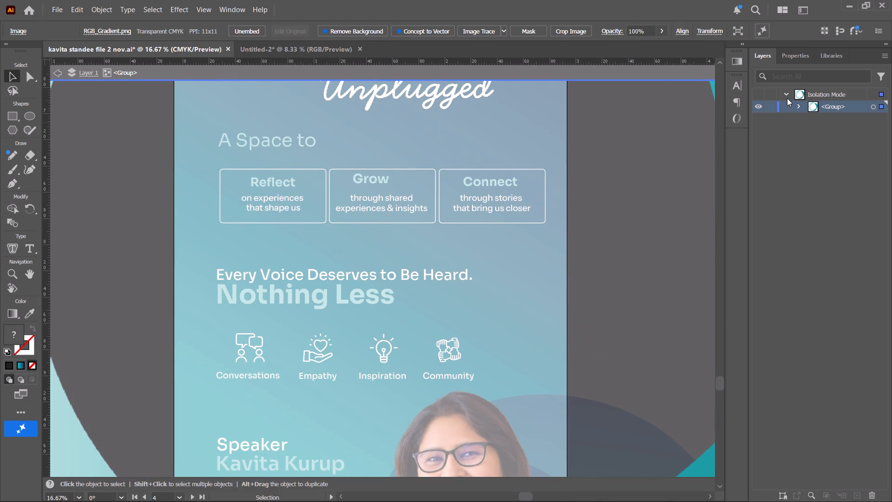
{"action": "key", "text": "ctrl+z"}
Lock the large gradient ring group that overlaps Artboard 1 copy 3 so the text beneath can be selected.
{"action": "left_click", "coordinate": [394, 280]}
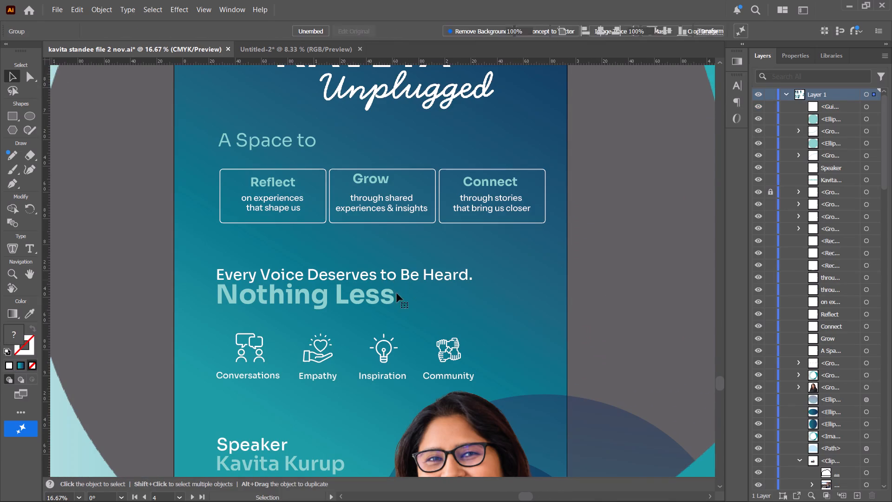
{"action": "left_click", "coordinate": [457, 343]}
{"action": "left_click_drag", "start_coordinate": [454, 343], "coordinate": [460, 359]}
{"action": "key", "text": "ctrl+z"}
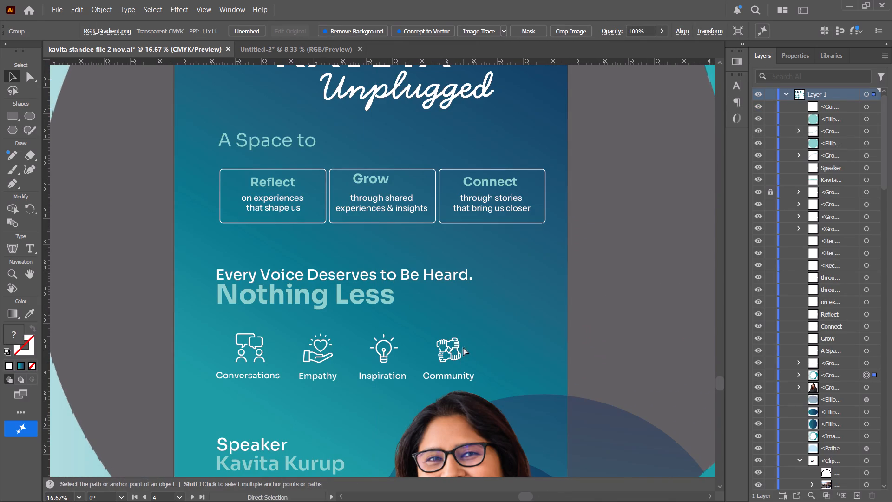
{"action": "left_click", "coordinate": [768, 378]}
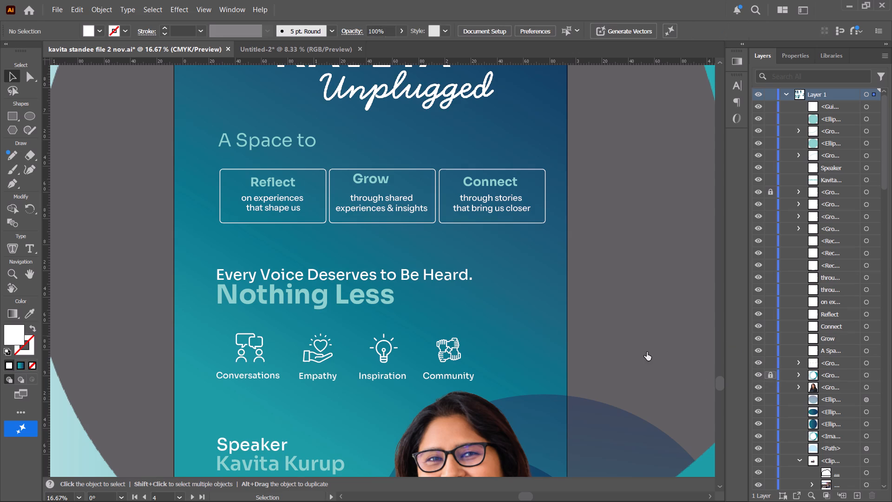
Copy the line Every Voice Deserves to Be Heard. from the heading on Artboard 1 copy 3.
{"action": "left_click", "coordinate": [329, 299]}
{"action": "key", "text": "t"}
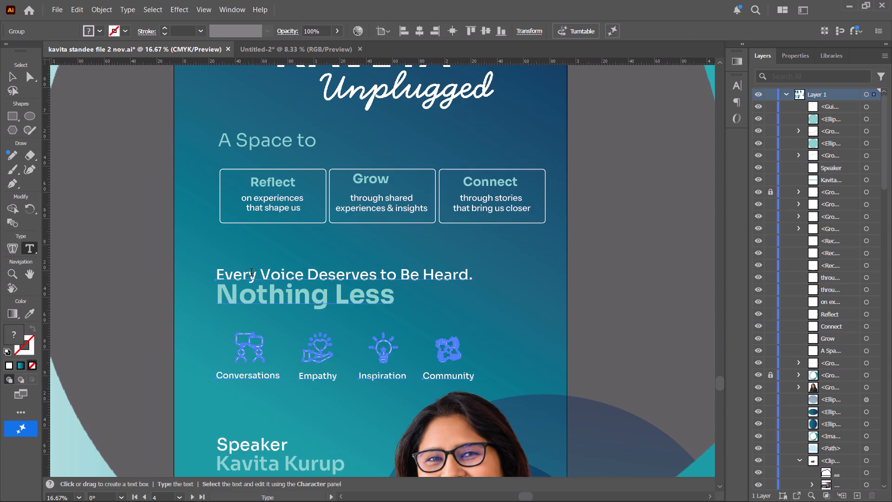
{"action": "left_click_drag", "start_coordinate": [218, 277], "coordinate": [505, 287]}
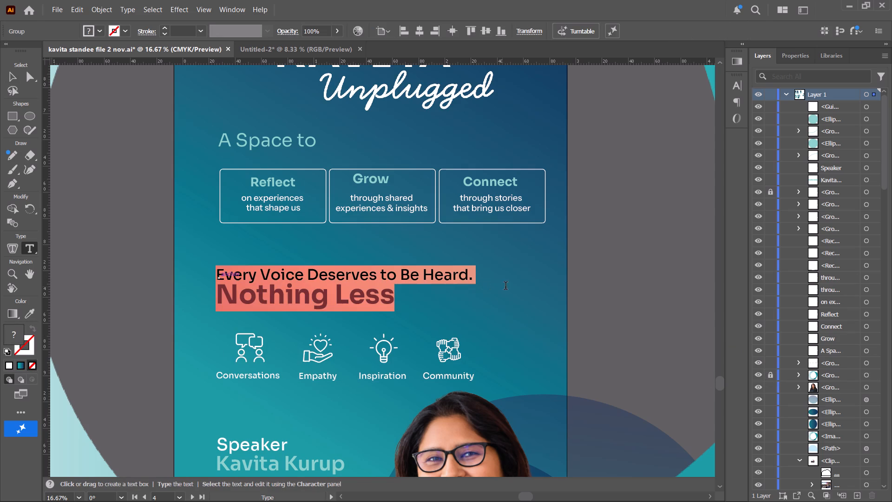
{"action": "left_click_drag", "start_coordinate": [505, 287], "coordinate": [498, 276]}
{"action": "key", "text": "ctrl+c"}
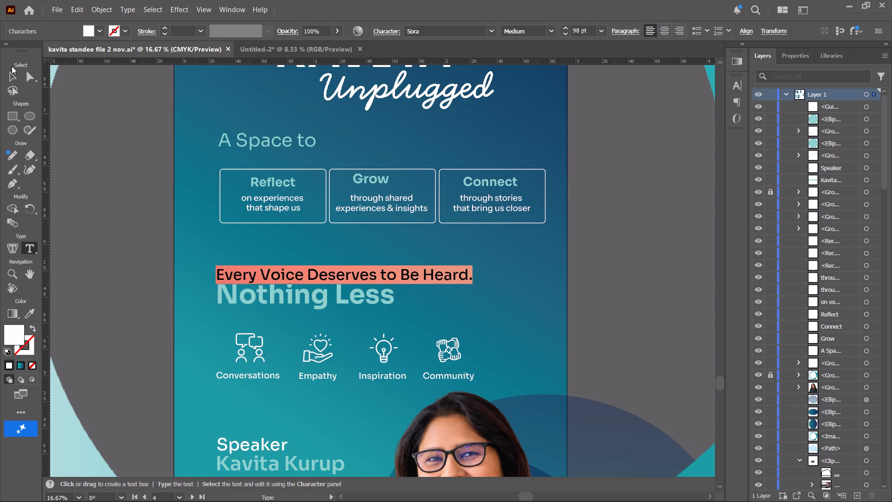
{"action": "left_click", "coordinate": [12, 71]}
{"action": "left_click", "coordinate": [53, 140]}
Replace Your Voice Matters. on Artboard 1 copy 4 with the copied line Every Voice Deserves to Be Heard.
{"action": "scroll", "coordinate": [115, 196], "scroll_direction": "up", "scroll_amount": 5}
{"action": "scroll", "coordinate": [121, 217], "scroll_direction": "down", "scroll_amount": 6, "text": "alt"}
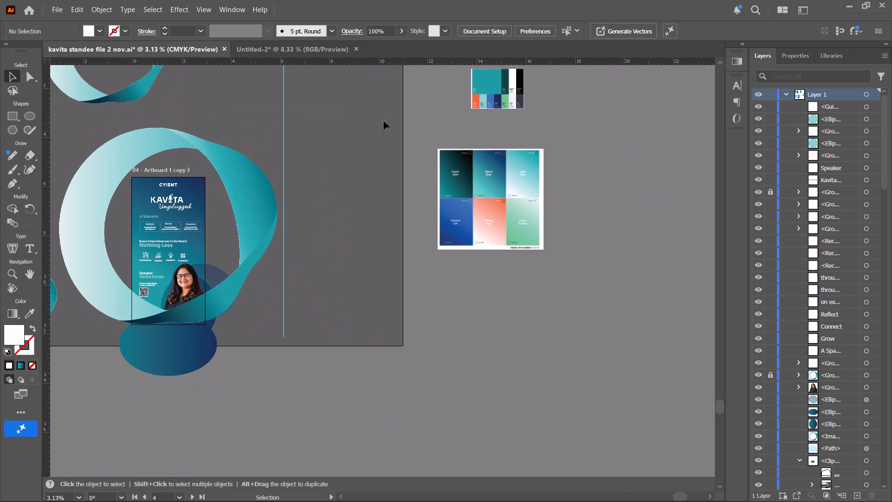
{"action": "scroll", "coordinate": [356, 119], "scroll_direction": "up", "scroll_amount": 20}
{"action": "scroll", "coordinate": [296, 166], "scroll_direction": "up", "scroll_amount": 5, "text": "alt"}
{"action": "scroll", "coordinate": [287, 227], "scroll_direction": "down", "scroll_amount": 7}
{"action": "scroll", "coordinate": [282, 246], "scroll_direction": "up", "scroll_amount": 2, "text": "alt"}
{"action": "key", "text": "t"}
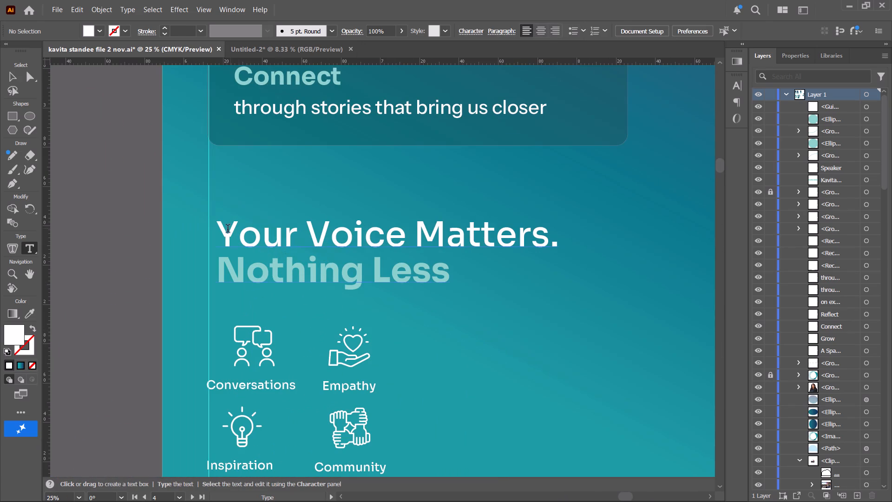
{"action": "left_click_drag", "start_coordinate": [219, 232], "coordinate": [634, 237]}
{"action": "key", "text": "ctrl+v"}
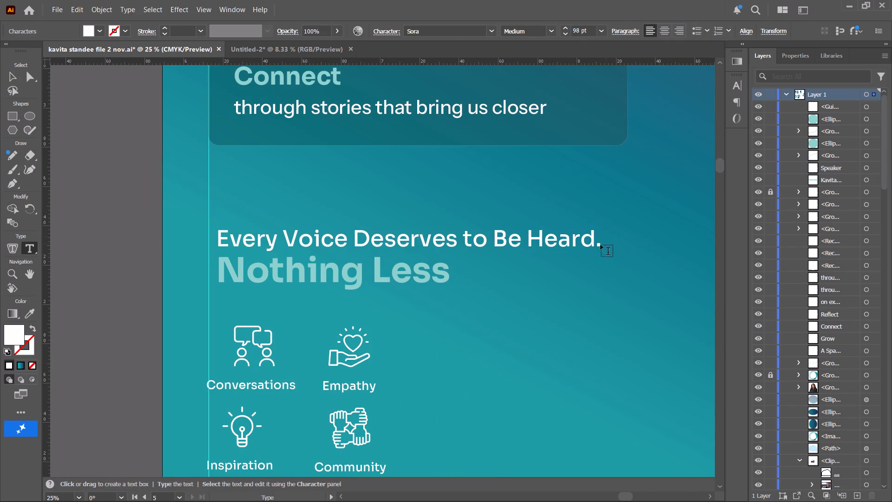
{"action": "left_click", "coordinate": [26, 77]}
{"action": "left_click", "coordinate": [11, 75]}
{"action": "left_click", "coordinate": [97, 162]}
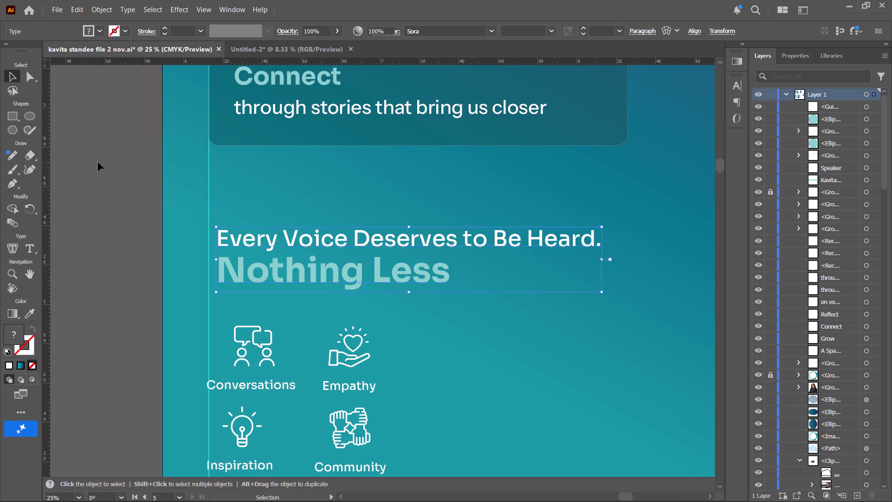
Move the Every Voice Deserves to Be Heard and Nothing Less heading slightly up, aligning its edge with the vertical guide.
{"action": "scroll", "coordinate": [126, 188], "scroll_direction": "down", "scroll_amount": 3, "text": "alt"}
{"action": "key", "text": "space"}
{"action": "left_click_drag", "start_coordinate": [182, 213], "coordinate": [208, 232]}
{"action": "left_click_drag", "start_coordinate": [208, 231], "coordinate": [207, 223]}
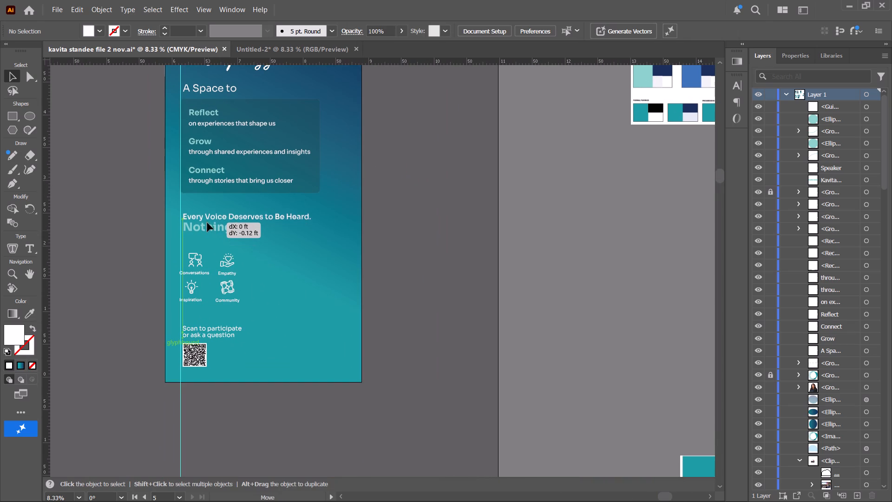
{"action": "left_click_drag", "start_coordinate": [207, 223], "coordinate": [207, 223]}
Move the Conversations, Empathy, Inspiration and Community icons with their labels closer beneath Nothing Less, aligned with the vertical guide.
{"action": "scroll", "coordinate": [204, 223], "scroll_direction": "up", "scroll_amount": 2, "text": "alt"}
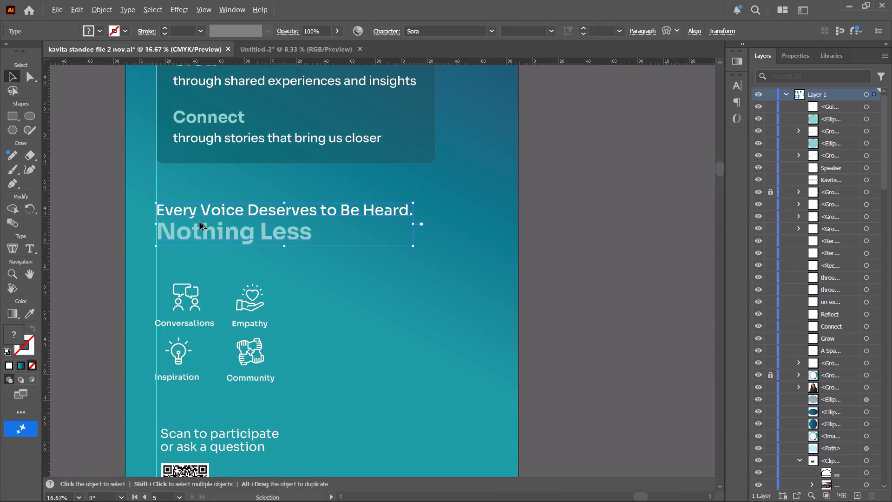
{"action": "left_click_drag", "start_coordinate": [289, 389], "coordinate": [175, 288]}
{"action": "left_click_drag", "start_coordinate": [197, 297], "coordinate": [197, 273]}
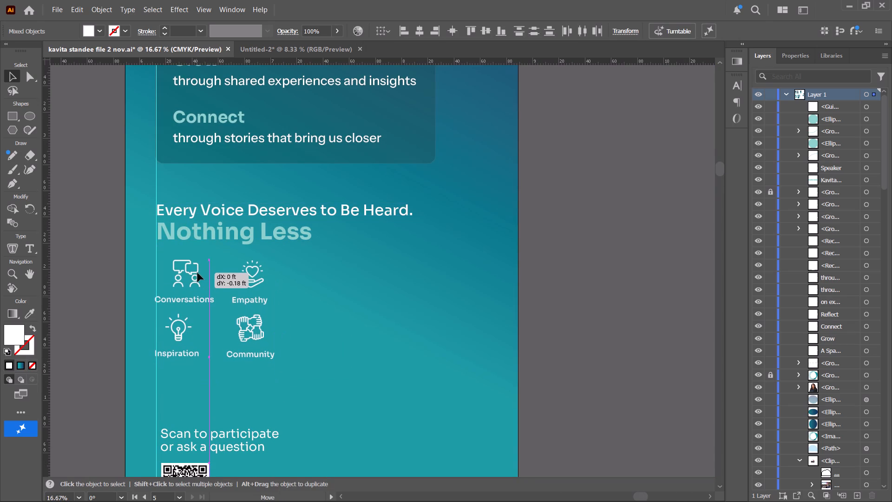
{"action": "left_click_drag", "start_coordinate": [197, 273], "coordinate": [202, 271]}
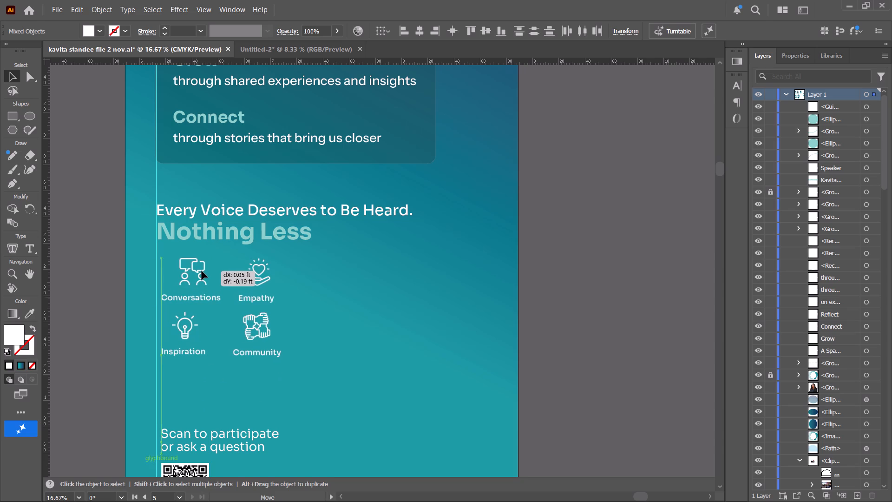
{"action": "left_click_drag", "start_coordinate": [202, 271], "coordinate": [198, 268]}
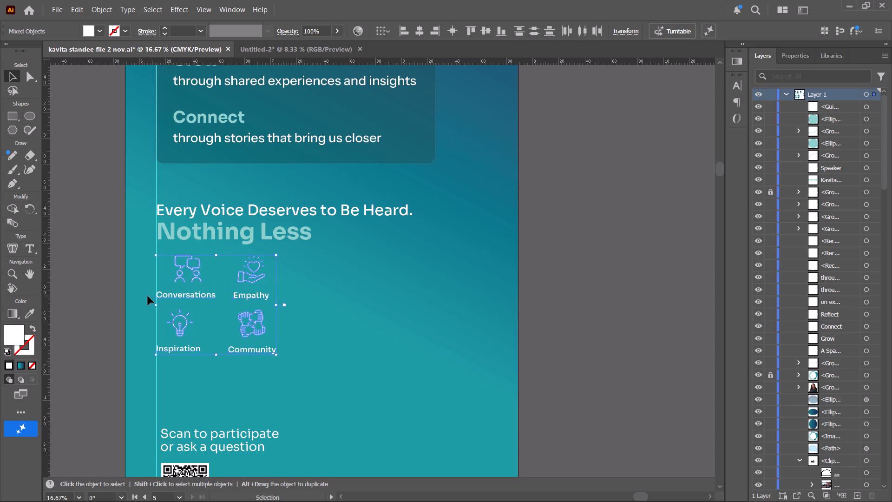
{"action": "left_click", "coordinate": [115, 292]}
Move the QR code slightly lower beneath the Scan to participate text, aligning its edge with the vertical guide.
{"action": "scroll", "coordinate": [129, 293], "scroll_direction": "down", "scroll_amount": 4, "text": "alt"}
{"action": "key", "text": "space"}
{"action": "key", "text": "space"}
{"action": "key", "text": "space"}
{"action": "key", "text": "space"}
{"action": "left_click_drag", "start_coordinate": [311, 298], "coordinate": [432, 286]}
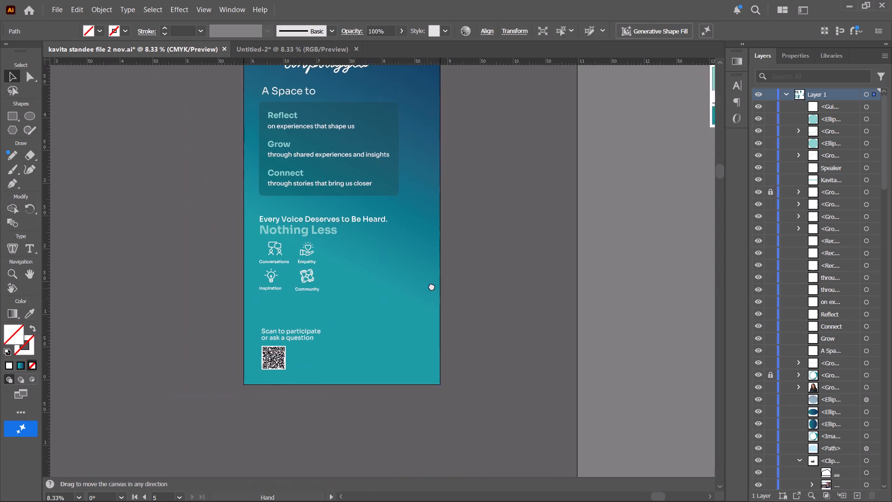
{"action": "left_click_drag", "start_coordinate": [432, 286], "coordinate": [429, 284]}
{"action": "scroll", "coordinate": [383, 290], "scroll_direction": "down", "scroll_amount": 5}
{"action": "scroll", "coordinate": [383, 290], "scroll_direction": "up", "scroll_amount": 11}
{"action": "scroll", "coordinate": [383, 290], "scroll_direction": "down", "scroll_amount": 9}
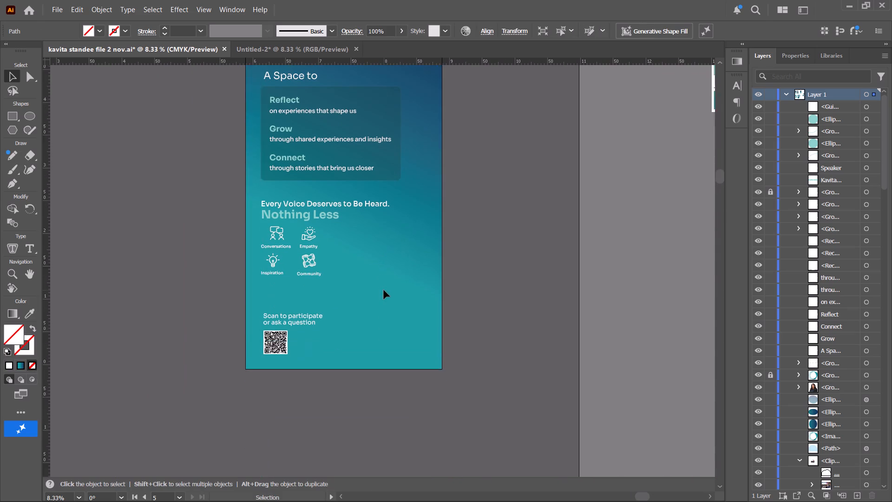
{"action": "scroll", "coordinate": [384, 290], "scroll_direction": "down", "scroll_amount": 3}
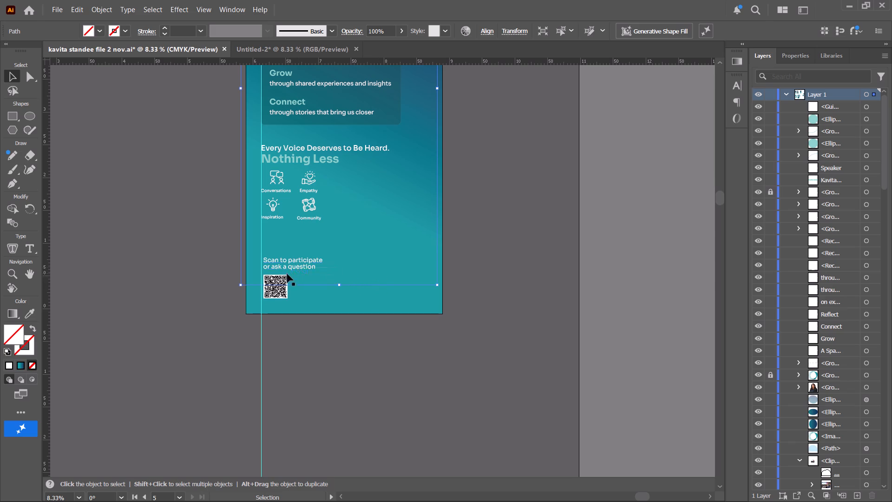
{"action": "left_click_drag", "start_coordinate": [279, 295], "coordinate": [279, 298]}
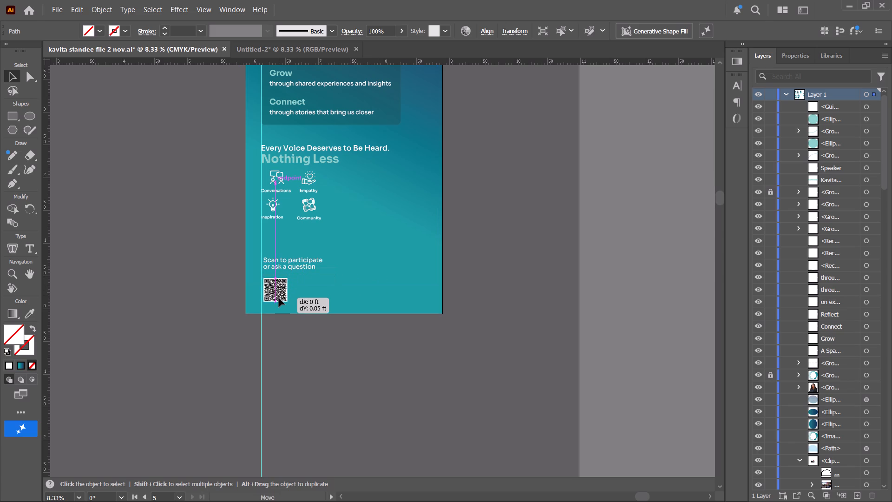
{"action": "left_click_drag", "start_coordinate": [279, 298], "coordinate": [276, 302]}
{"action": "left_click", "coordinate": [291, 350]}
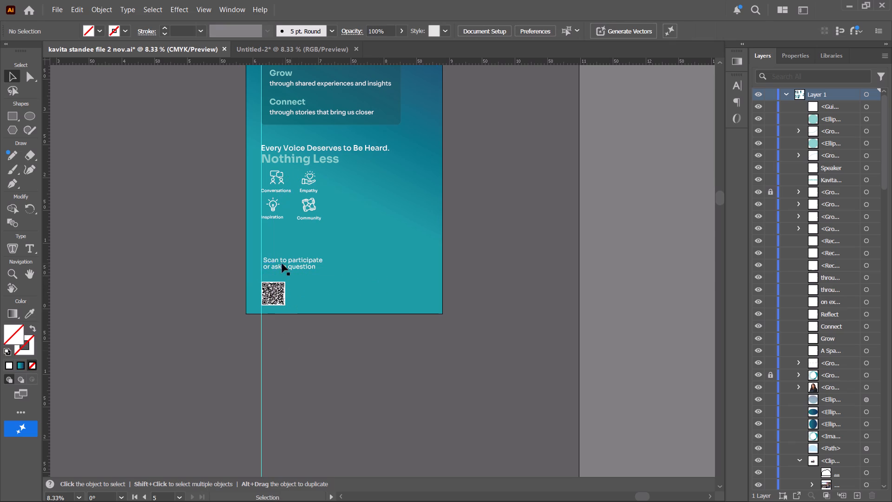
Move the Scan to participate or ask a question text down just above the QR code and set its font size to 60 pt.
{"action": "left_click_drag", "start_coordinate": [282, 264], "coordinate": [281, 270]}
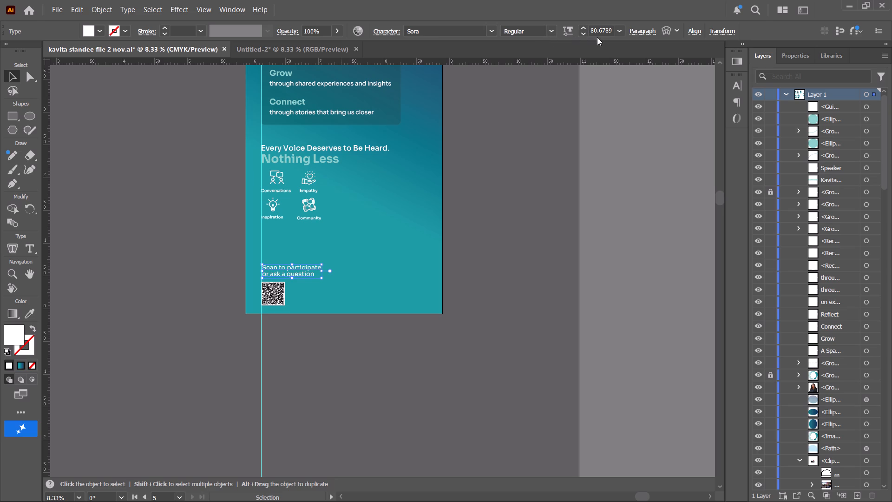
{"action": "left_click", "coordinate": [616, 31]}
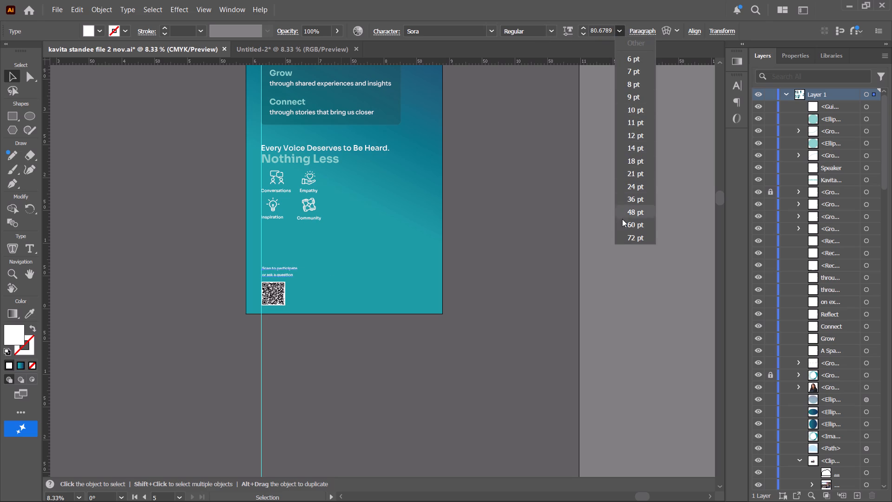
{"action": "left_click", "coordinate": [634, 230]}
{"action": "left_click", "coordinate": [339, 372]}
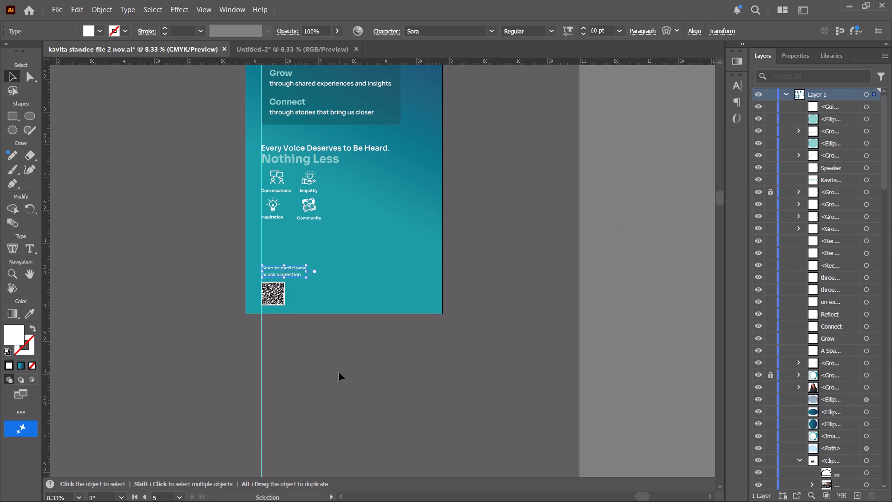
Set the line spacing of the Scan to participate or ask a question text to 65 pt.
{"action": "scroll", "coordinate": [301, 341], "scroll_direction": "up", "scroll_amount": 3, "text": "alt"}
{"action": "key", "text": "space"}
{"action": "left_click_drag", "start_coordinate": [271, 269], "coordinate": [302, 415]}
{"action": "left_click", "coordinate": [308, 289]}
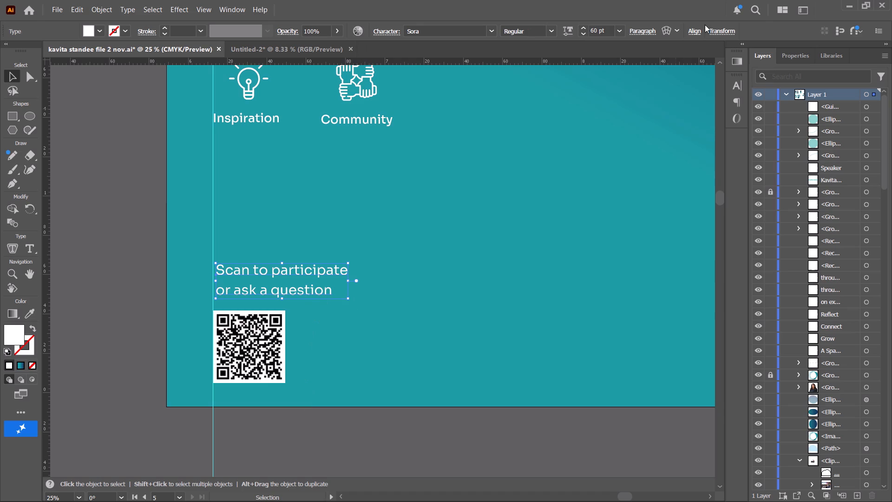
{"action": "left_click", "coordinate": [740, 89]}
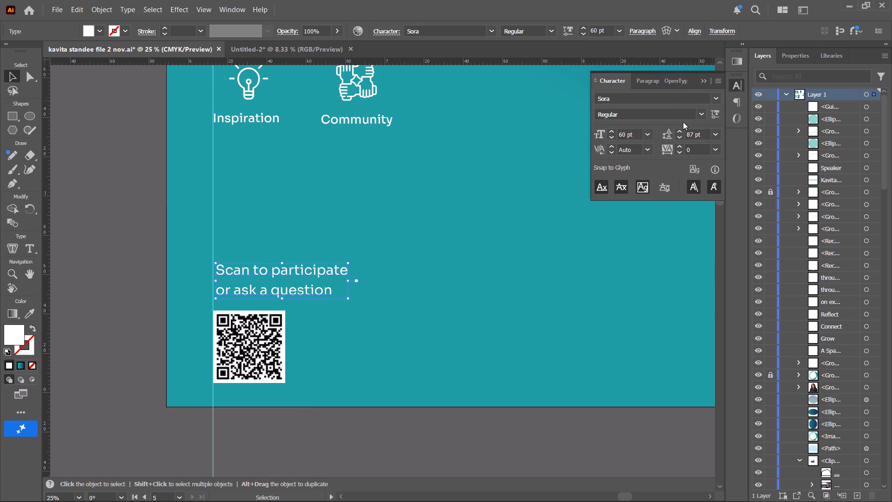
{"action": "left_click", "coordinate": [700, 135]}
{"action": "scroll", "coordinate": [700, 135], "scroll_direction": "down", "scroll_amount": 17}
{"action": "scroll", "coordinate": [700, 135], "scroll_direction": "down", "scroll_amount": 5}
{"action": "left_click", "coordinate": [426, 330]}
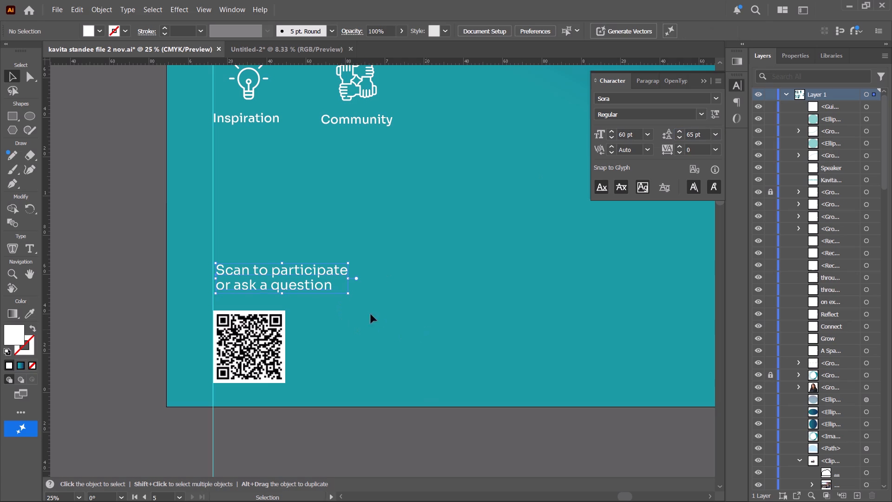
Move the Scan to participate text slightly closer to the QR code, aligning its edge with the vertical guide.
{"action": "left_click_drag", "start_coordinate": [318, 277], "coordinate": [316, 286]}
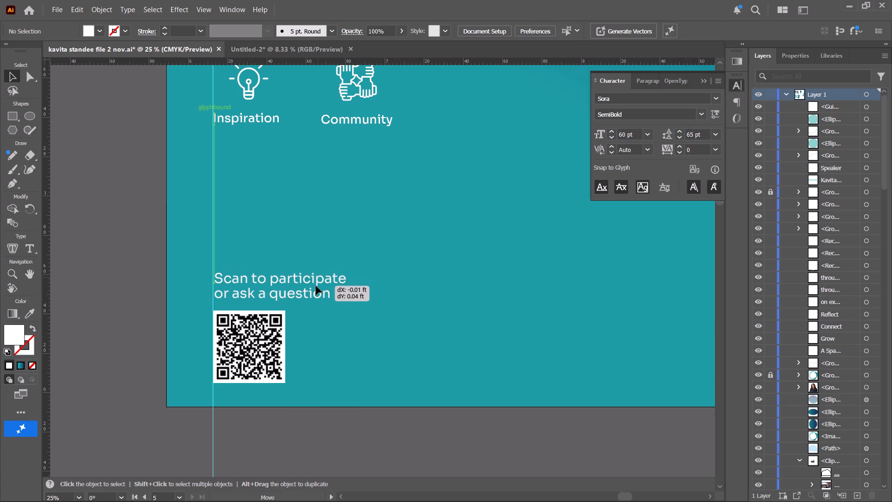
{"action": "left_click_drag", "start_coordinate": [316, 286], "coordinate": [315, 285]}
{"action": "left_click", "coordinate": [448, 276]}
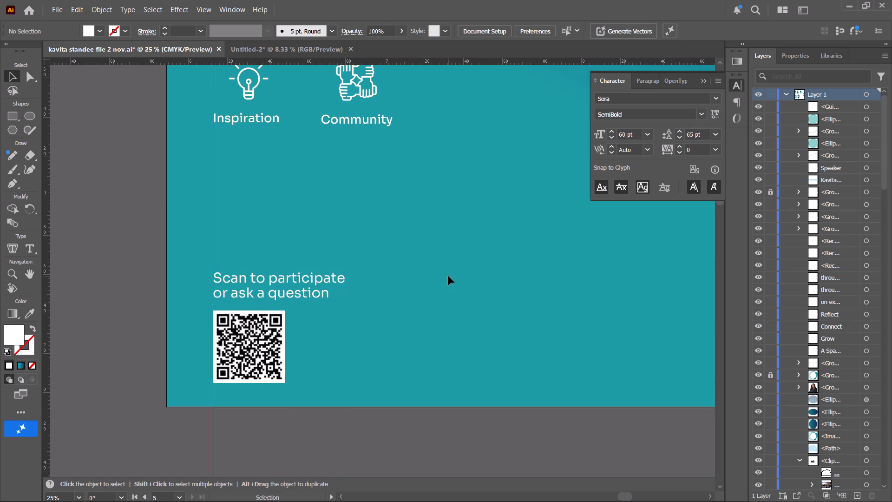
Save the standee document.
{"action": "key", "text": "ctrl+s"}
{"action": "scroll", "coordinate": [477, 241], "scroll_direction": "down", "scroll_amount": 5, "text": "alt"}
{"action": "key", "text": "space"}
{"action": "left_click_drag", "start_coordinate": [472, 242], "coordinate": [363, 253]}
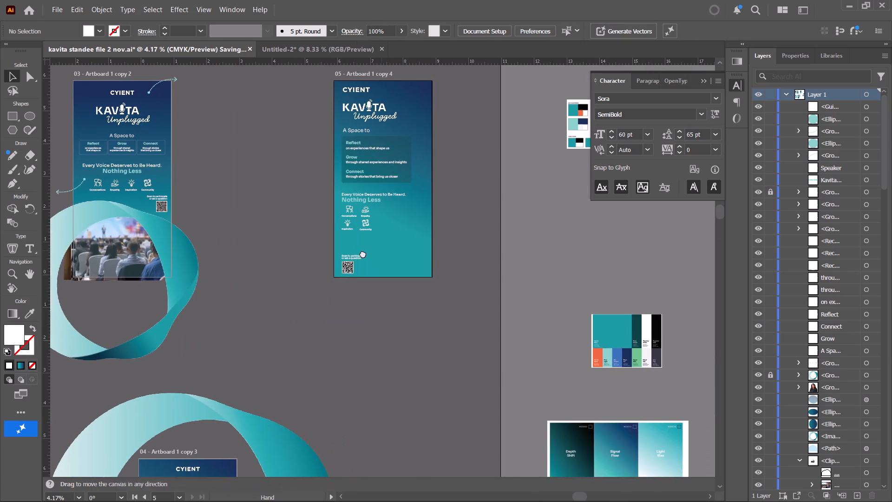
{"action": "left_click_drag", "start_coordinate": [363, 253], "coordinate": [349, 256]}
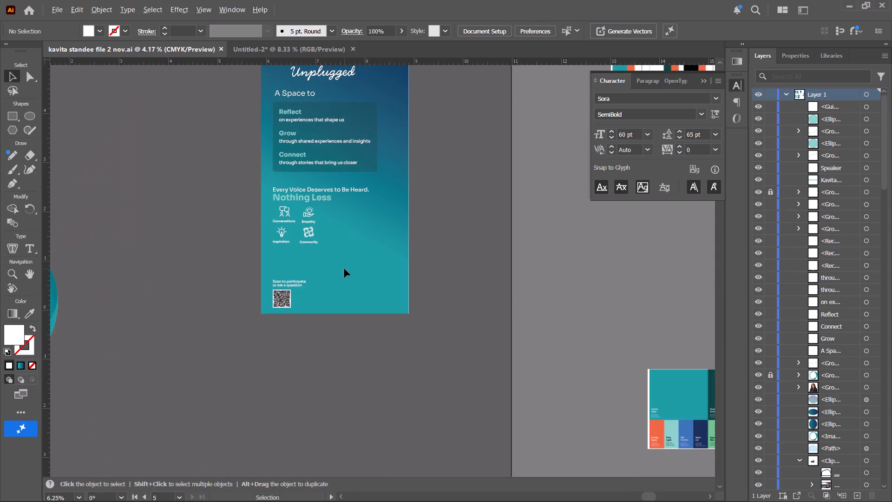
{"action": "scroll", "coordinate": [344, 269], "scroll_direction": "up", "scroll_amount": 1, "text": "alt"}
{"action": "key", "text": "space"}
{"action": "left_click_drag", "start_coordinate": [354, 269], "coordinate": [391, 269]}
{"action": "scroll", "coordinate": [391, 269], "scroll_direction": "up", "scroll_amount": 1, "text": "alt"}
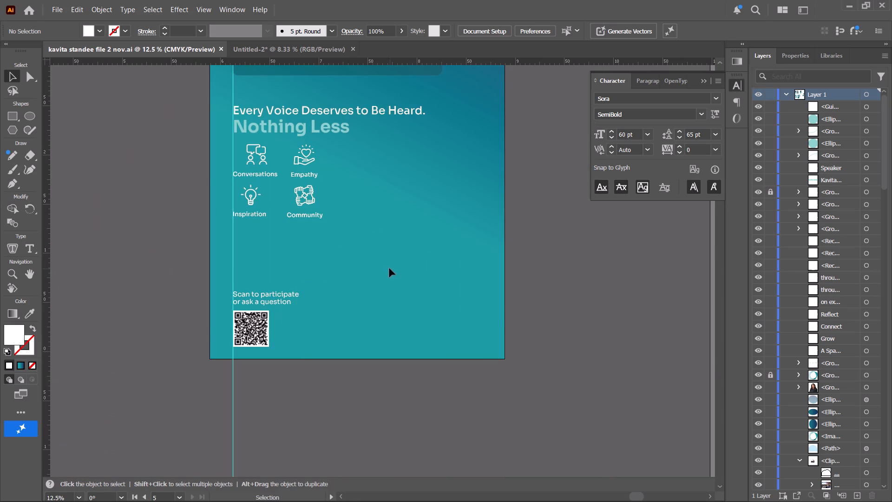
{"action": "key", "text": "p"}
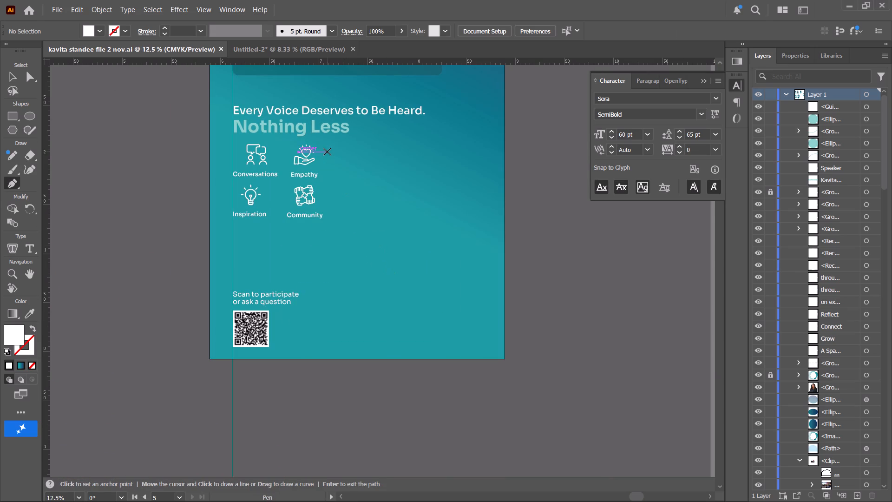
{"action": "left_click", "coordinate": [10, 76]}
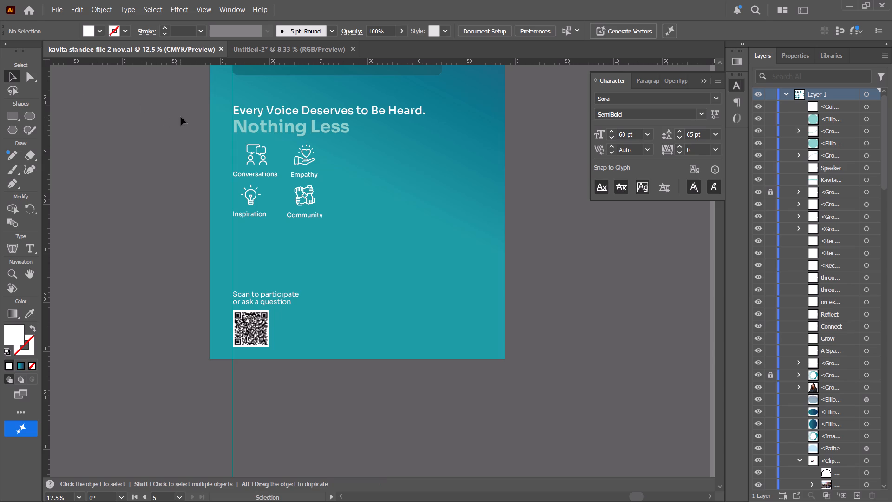
Duplicate the speaker's portrait from Artboard 1 copy 3 onto the lower part of Artboard 1 copy 4.
{"action": "scroll", "coordinate": [494, 284], "scroll_direction": "down", "scroll_amount": 20, "text": "alt"}
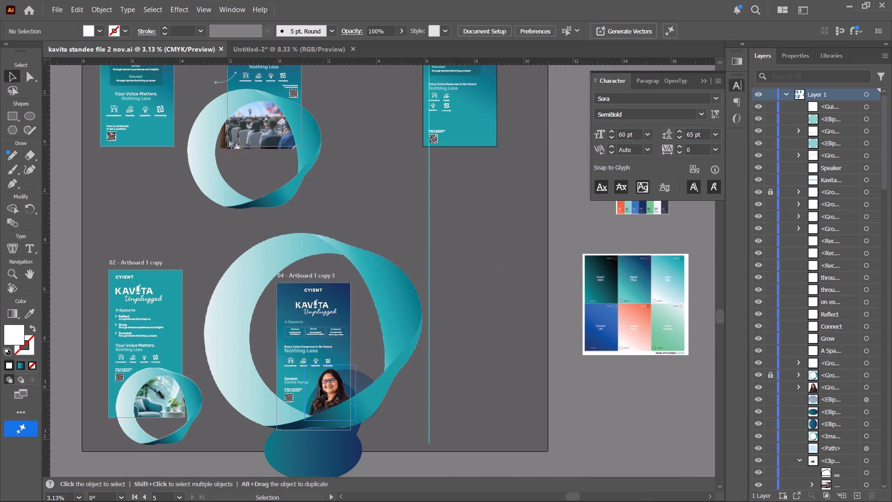
{"action": "left_click_drag", "start_coordinate": [324, 389], "coordinate": [472, 120], "text": "alt"}
Position the copied portrait beside the QR code, with its base on the bottom edge of Artboard 1 copy 4.
{"action": "scroll", "coordinate": [475, 131], "scroll_direction": "up", "scroll_amount": 5, "text": "alt"}
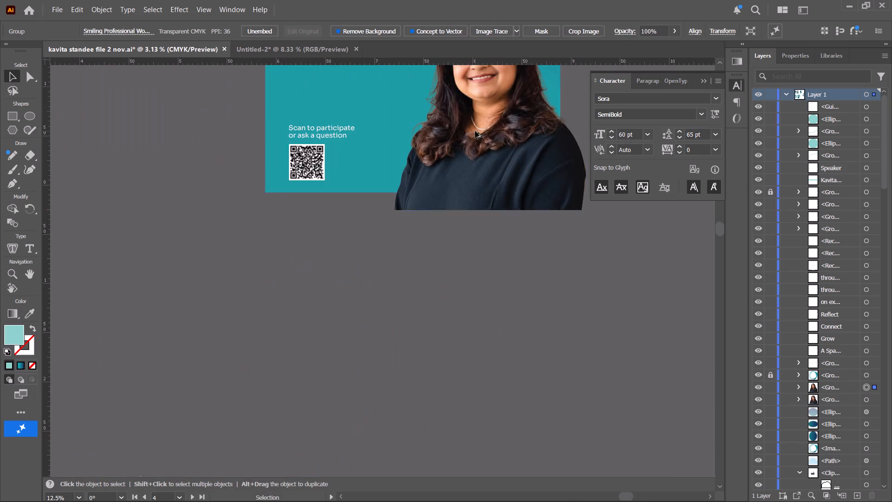
{"action": "key", "text": "space"}
{"action": "key", "text": "space"}
{"action": "key", "text": "space"}
{"action": "key", "text": "space"}
{"action": "key", "text": "space"}
{"action": "key", "text": "space"}
{"action": "key", "text": "space"}
{"action": "key", "text": "space"}
{"action": "key", "text": "space"}
{"action": "key", "text": "space"}
{"action": "key", "text": "space"}
{"action": "left_click_drag", "start_coordinate": [490, 128], "coordinate": [417, 332]}
{"action": "left_click_drag", "start_coordinate": [418, 314], "coordinate": [420, 302]}
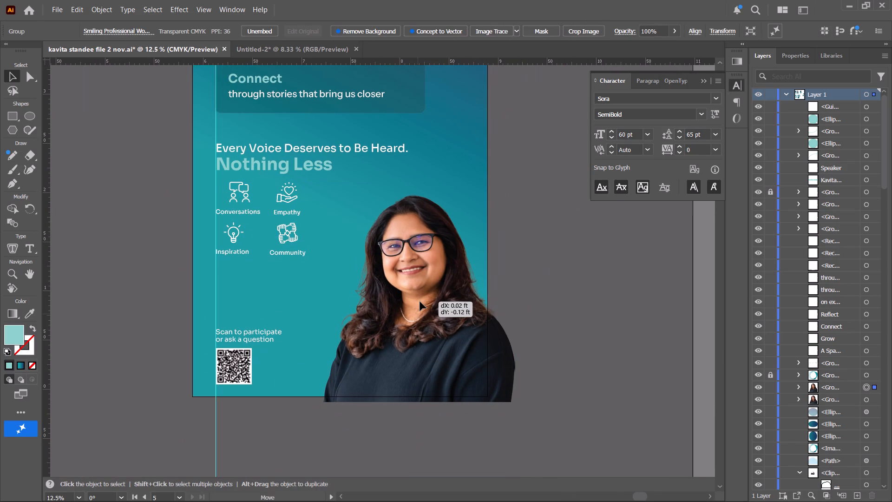
{"action": "left_click_drag", "start_coordinate": [420, 302], "coordinate": [422, 302]}
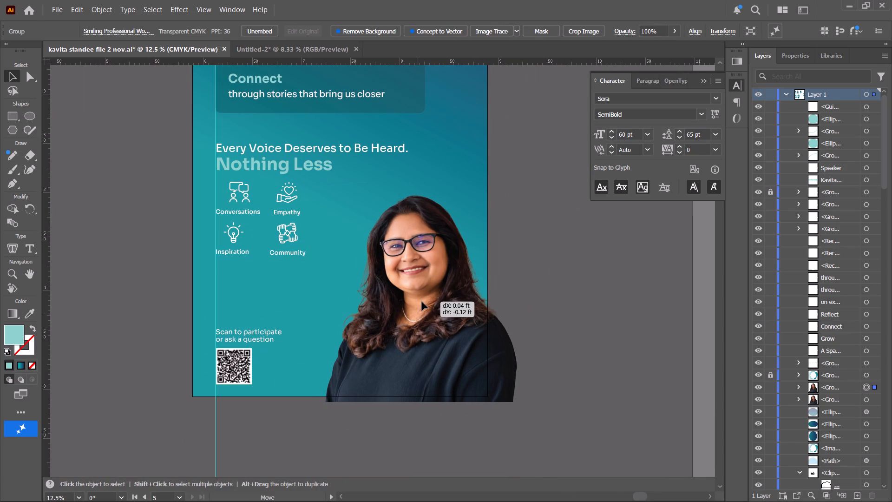
{"action": "left_click_drag", "start_coordinate": [422, 302], "coordinate": [420, 295]}
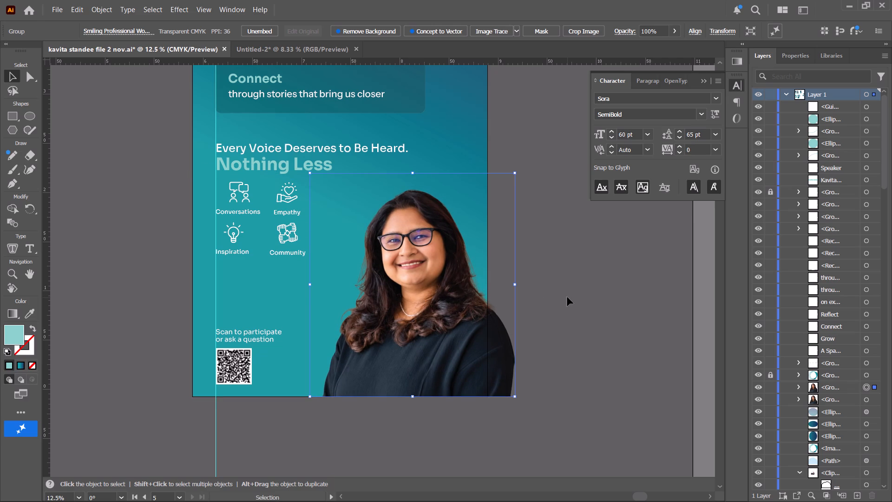
{"action": "left_click", "coordinate": [597, 297]}
Move the Every Voice Deserves to Be Heard and Nothing Less heading up, closer beneath the Reflect, Grow and Connect box.
{"action": "scroll", "coordinate": [242, 331], "scroll_direction": "up", "scroll_amount": 4}
{"action": "scroll", "coordinate": [242, 331], "scroll_direction": "down", "scroll_amount": 1, "text": "alt"}
{"action": "left_click_drag", "start_coordinate": [253, 239], "coordinate": [253, 228]}
{"action": "scroll", "coordinate": [253, 228], "scroll_direction": "up", "scroll_amount": 9}
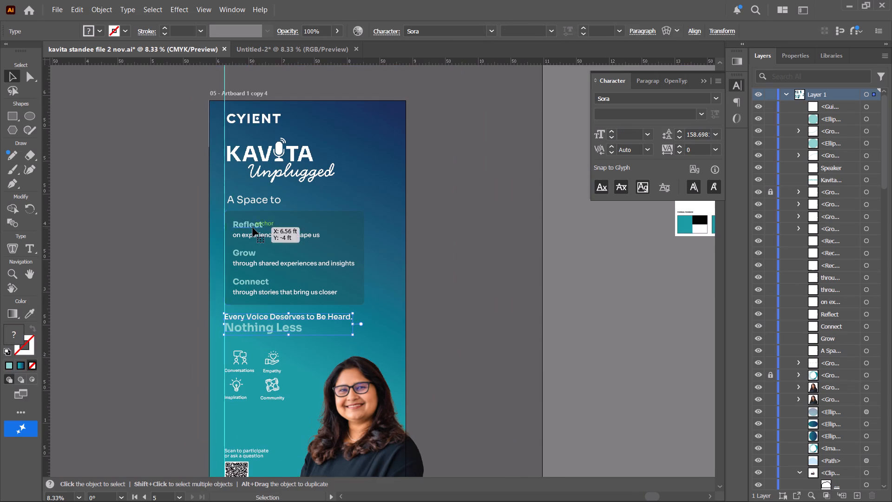
Unlock the KAVITA Unplugged logo on Artboard 1 copy 4 and move it slightly up toward the CYIENT logo.
{"action": "left_click", "coordinate": [266, 170]}
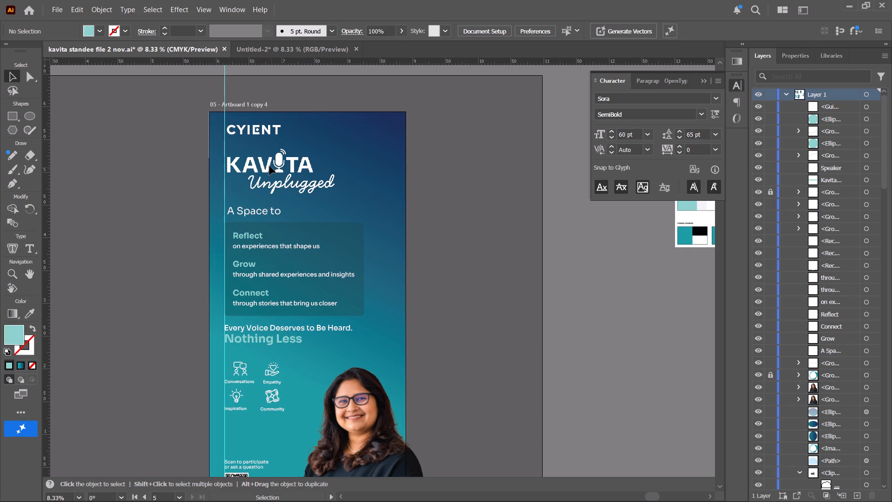
{"action": "left_click", "coordinate": [269, 165]}
{"action": "left_click_drag", "start_coordinate": [276, 166], "coordinate": [279, 152]}
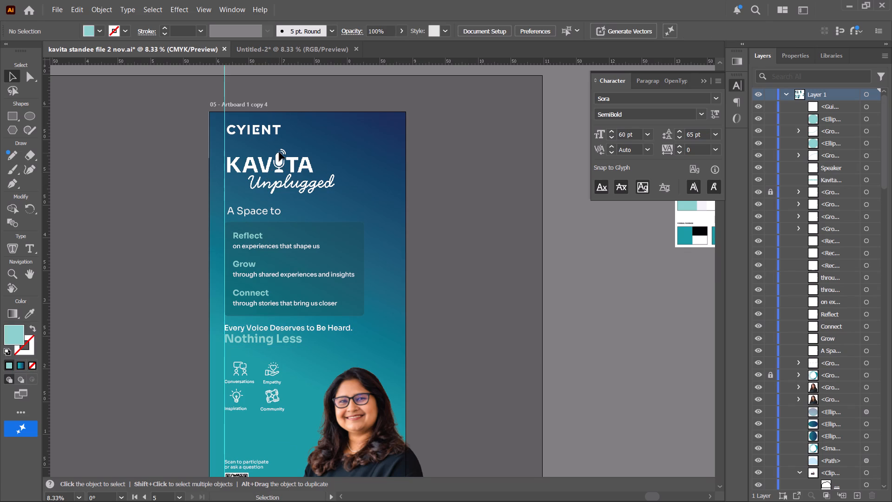
{"action": "left_click", "coordinate": [279, 153]}
{"action": "left_click", "coordinate": [767, 190]}
{"action": "left_click_drag", "start_coordinate": [262, 171], "coordinate": [262, 163]}
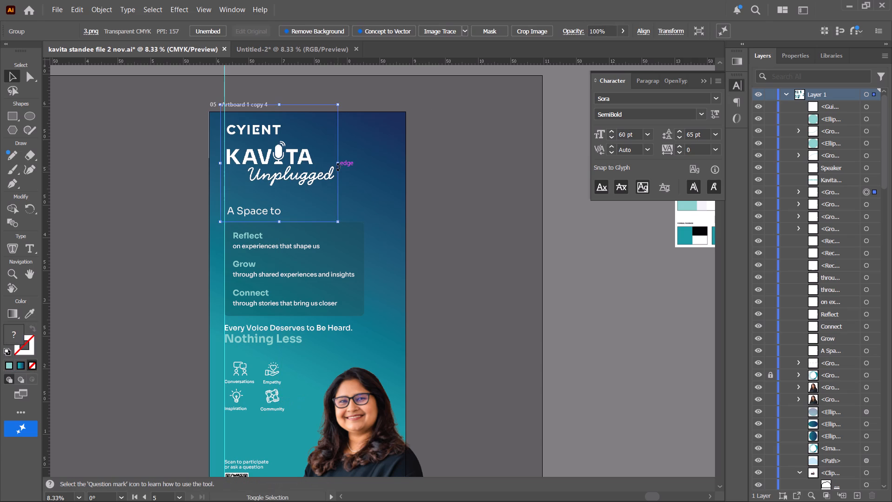
Scale the KAVITA Unplugged logo down slightly and lock it again.
{"action": "left_click_drag", "start_coordinate": [338, 164], "coordinate": [327, 166], "text": "shift"}
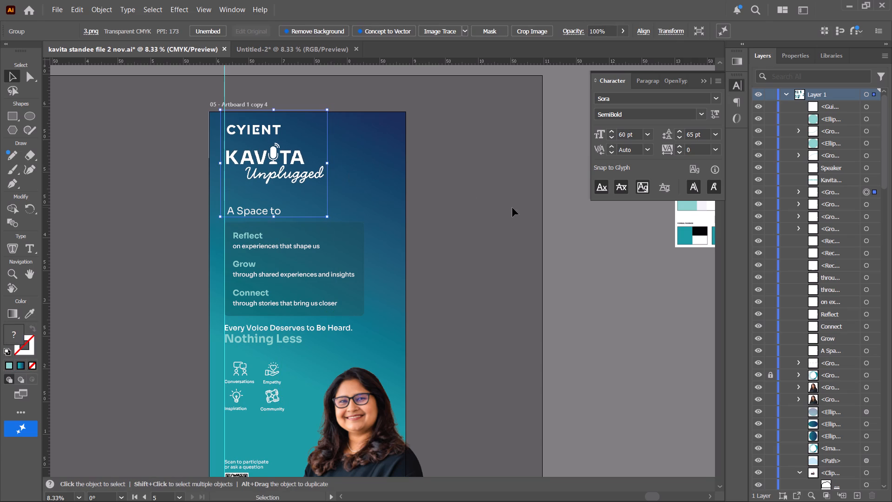
{"action": "left_click", "coordinate": [512, 208]}
{"action": "left_click", "coordinate": [282, 180]}
{"action": "left_click", "coordinate": [772, 194]}
Move the A Space to text slightly up, closer to the KAVITA Unplugged logo.
{"action": "left_click_drag", "start_coordinate": [259, 212], "coordinate": [259, 200]}
Unlock the KAVITA Unplugged logo on Artboard 1 copy 4, move it left to meet the vertical guide, and lock it again.
{"action": "scroll", "coordinate": [223, 199], "scroll_direction": "up", "scroll_amount": 5, "text": "alt"}
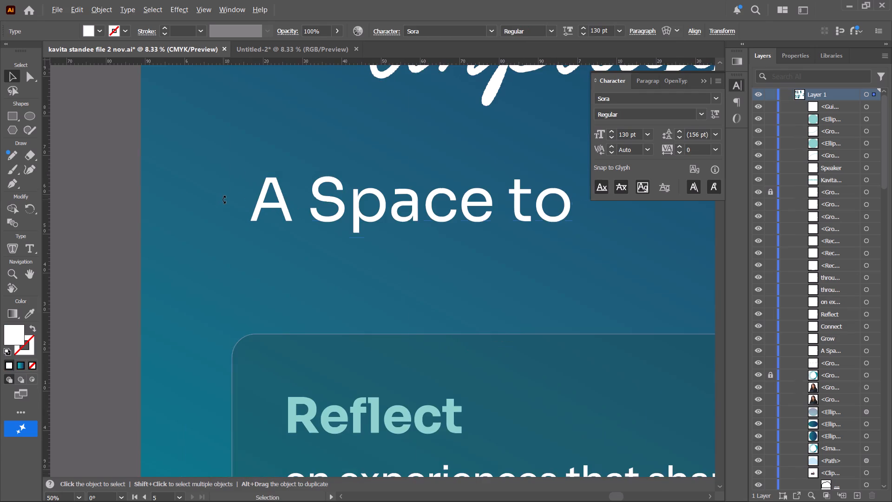
{"action": "scroll", "coordinate": [241, 192], "scroll_direction": "up", "scroll_amount": 4}
{"action": "scroll", "coordinate": [260, 241], "scroll_direction": "up", "scroll_amount": 4}
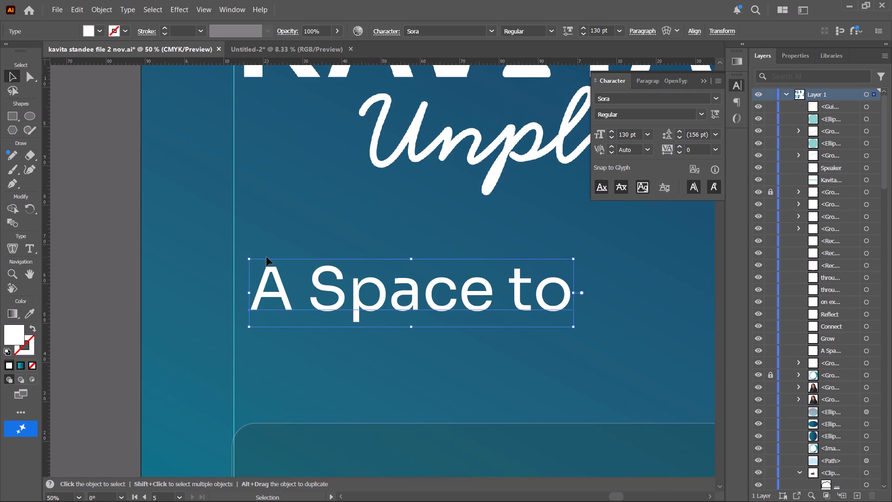
{"action": "scroll", "coordinate": [268, 257], "scroll_direction": "up", "scroll_amount": 20}
{"action": "scroll", "coordinate": [268, 257], "scroll_direction": "up", "scroll_amount": 4}
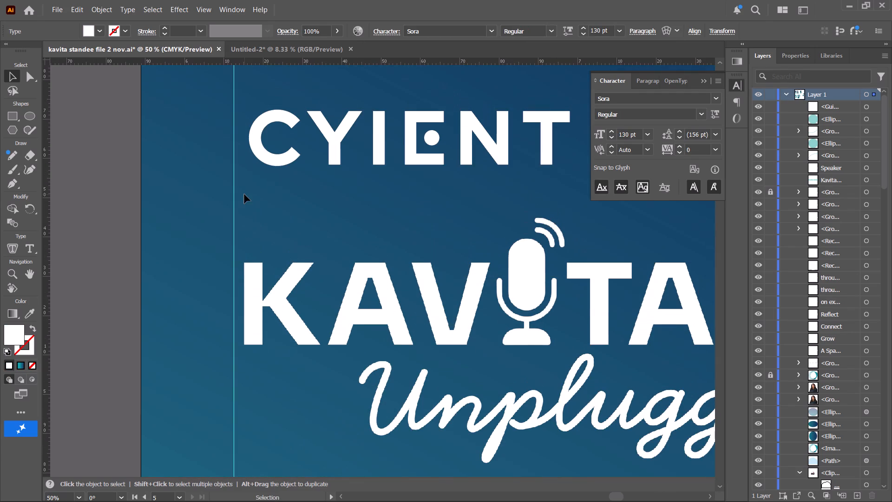
{"action": "left_click", "coordinate": [769, 191]}
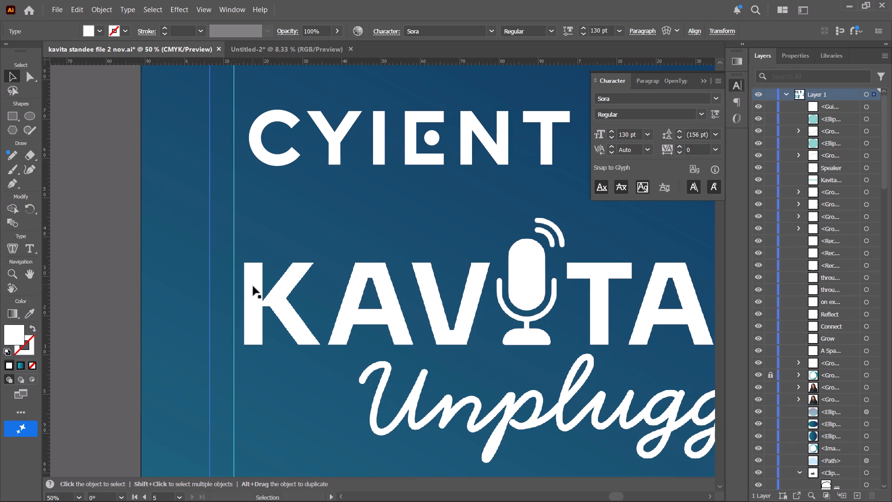
{"action": "left_click_drag", "start_coordinate": [258, 297], "coordinate": [248, 297]}
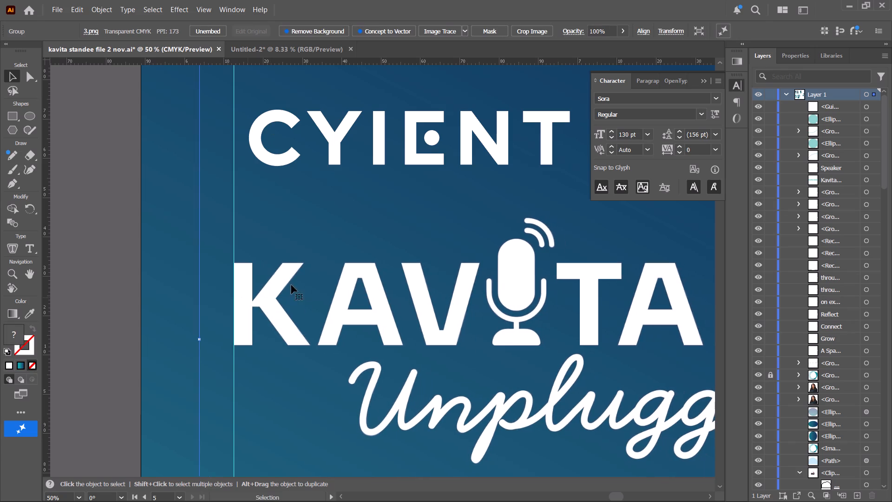
{"action": "left_click", "coordinate": [769, 195]}
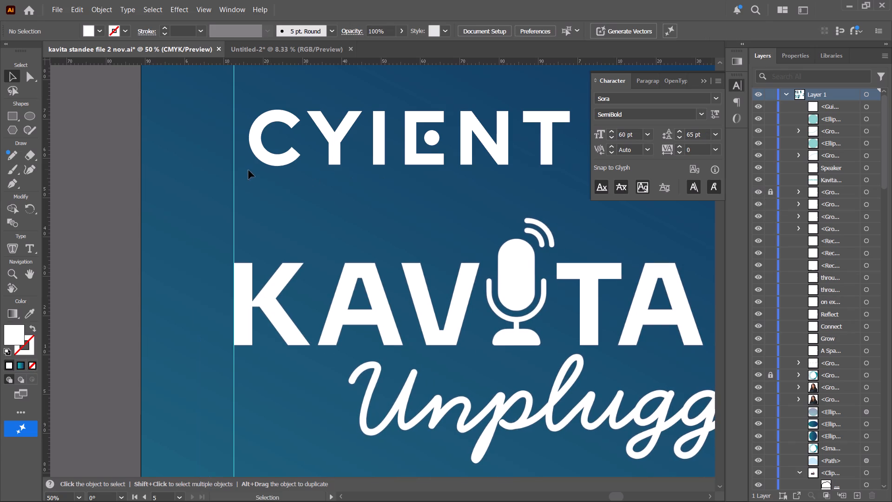
Shift the CYIENT logo and the A Space to text left so that both start at the vertical guide.
{"action": "left_click_drag", "start_coordinate": [259, 130], "coordinate": [244, 130]}
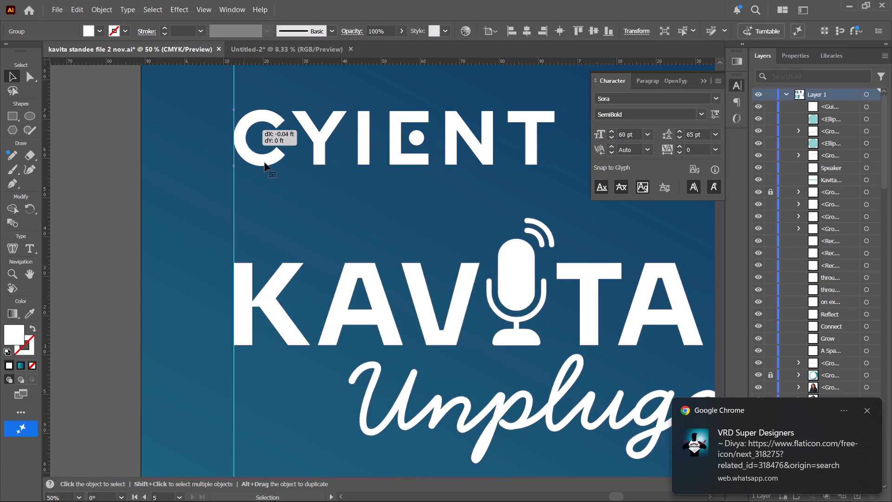
{"action": "scroll", "coordinate": [288, 201], "scroll_direction": "down", "scroll_amount": 20}
{"action": "scroll", "coordinate": [288, 201], "scroll_direction": "down", "scroll_amount": 2}
{"action": "left_click_drag", "start_coordinate": [264, 297], "coordinate": [255, 297]}
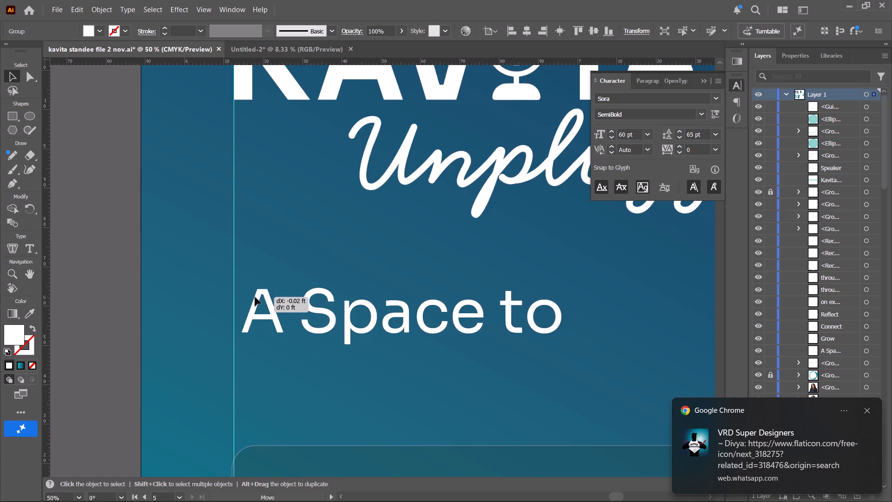
{"action": "left_click_drag", "start_coordinate": [255, 297], "coordinate": [249, 297]}
{"action": "left_click", "coordinate": [867, 410]}
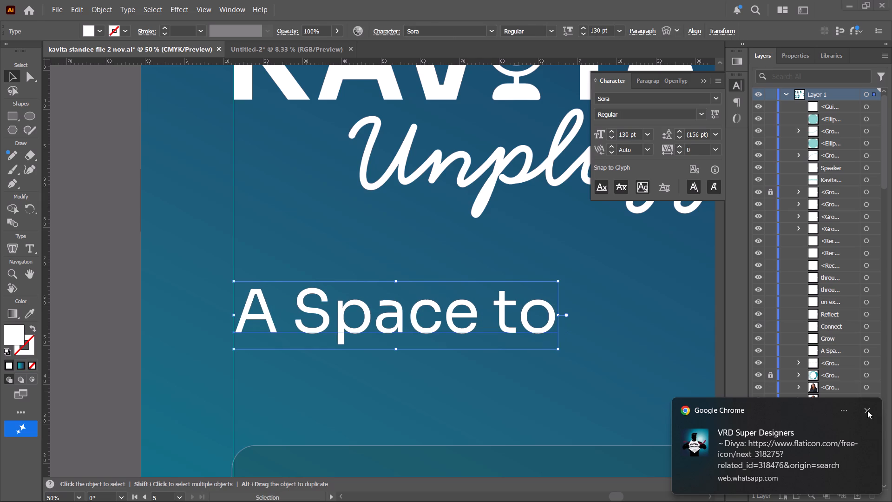
Move the Every Voice Deserves to Be Heard and Nothing Less heading left so its first letter meets the vertical guide.
{"action": "scroll", "coordinate": [289, 367], "scroll_direction": "down", "scroll_amount": 20}
{"action": "scroll", "coordinate": [289, 367], "scroll_direction": "down", "scroll_amount": 2}
{"action": "scroll", "coordinate": [282, 353], "scroll_direction": "down", "scroll_amount": 6, "text": "alt"}
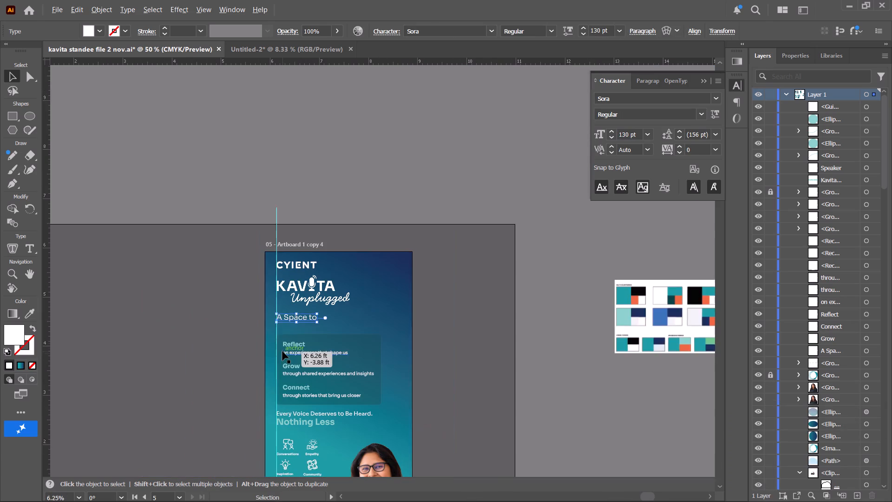
{"action": "scroll", "coordinate": [282, 351], "scroll_direction": "down", "scroll_amount": 14, "text": "alt"}
{"action": "scroll", "coordinate": [282, 301], "scroll_direction": "up", "scroll_amount": 6, "text": "alt"}
{"action": "scroll", "coordinate": [235, 140], "scroll_direction": "up", "scroll_amount": 5}
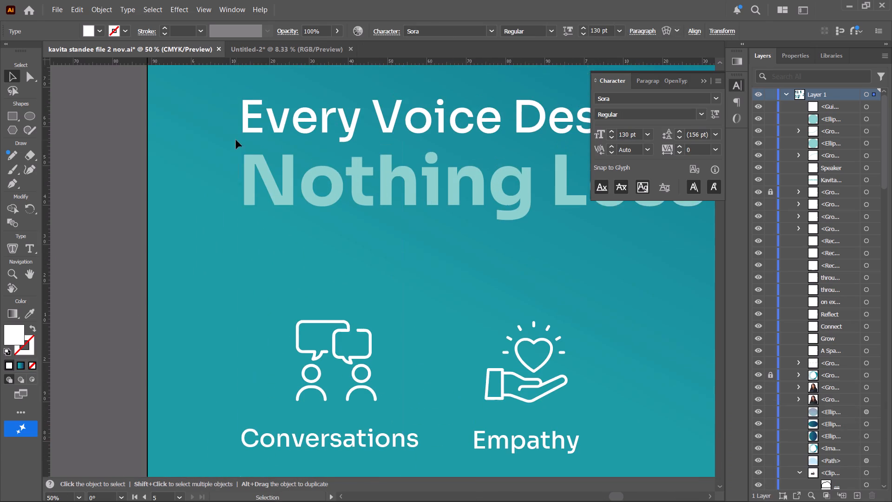
{"action": "scroll", "coordinate": [236, 140], "scroll_direction": "up", "scroll_amount": 8}
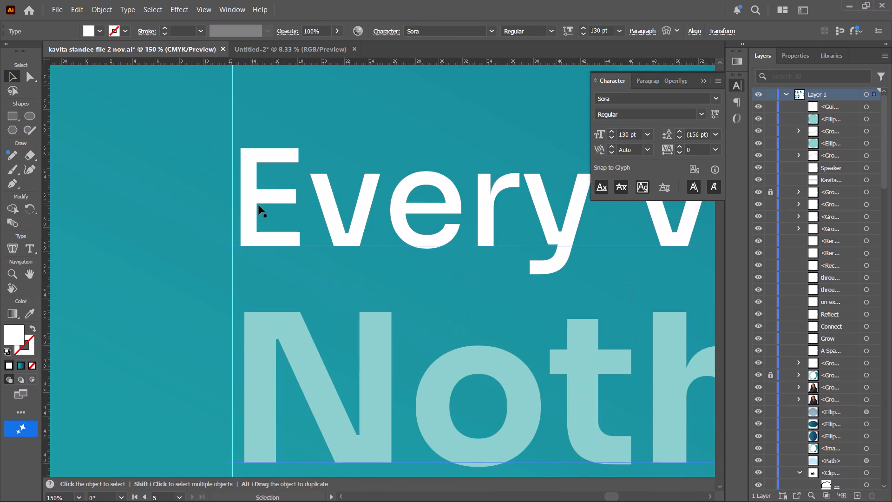
{"action": "left_click_drag", "start_coordinate": [259, 206], "coordinate": [250, 206]}
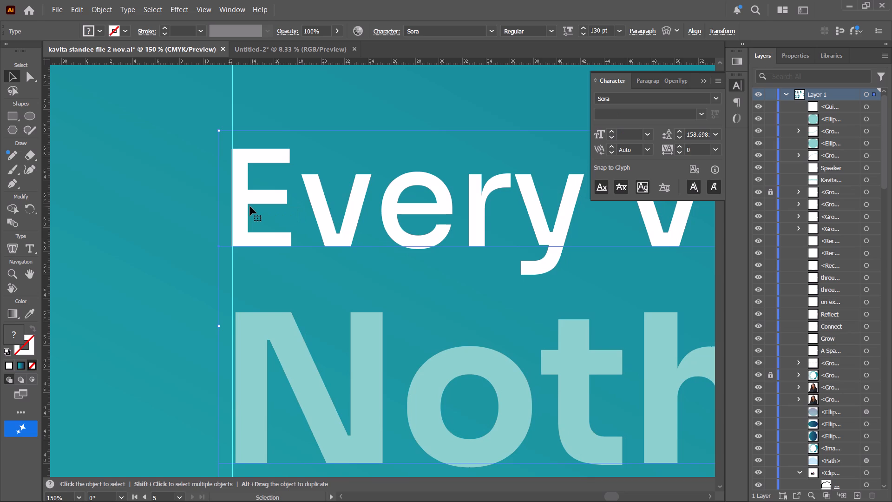
Review the alignment and spacing of the logos, text, icons and QR code along the vertical guide on Artboard 1 copy 4.
{"action": "scroll", "coordinate": [186, 96], "scroll_direction": "down", "scroll_amount": 12}
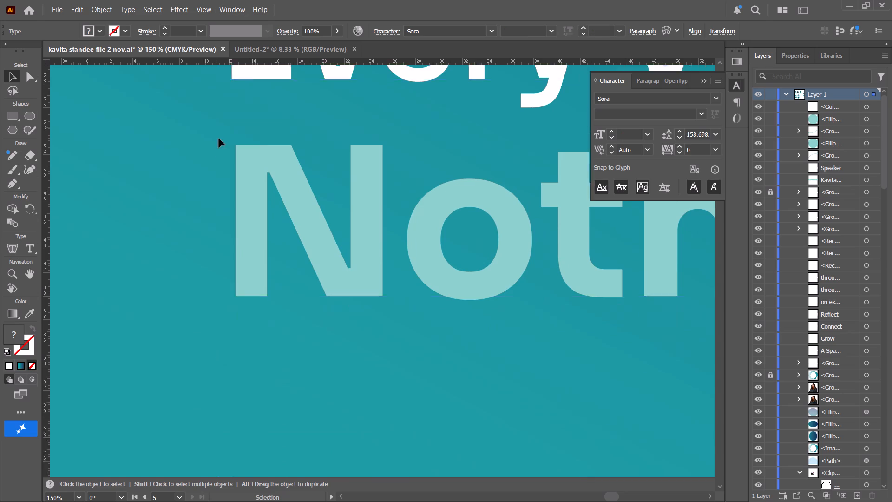
{"action": "scroll", "coordinate": [219, 139], "scroll_direction": "down", "scroll_amount": 17}
{"action": "scroll", "coordinate": [233, 190], "scroll_direction": "up", "scroll_amount": 2, "text": "alt"}
{"action": "scroll", "coordinate": [233, 190], "scroll_direction": "down", "scroll_amount": 13}
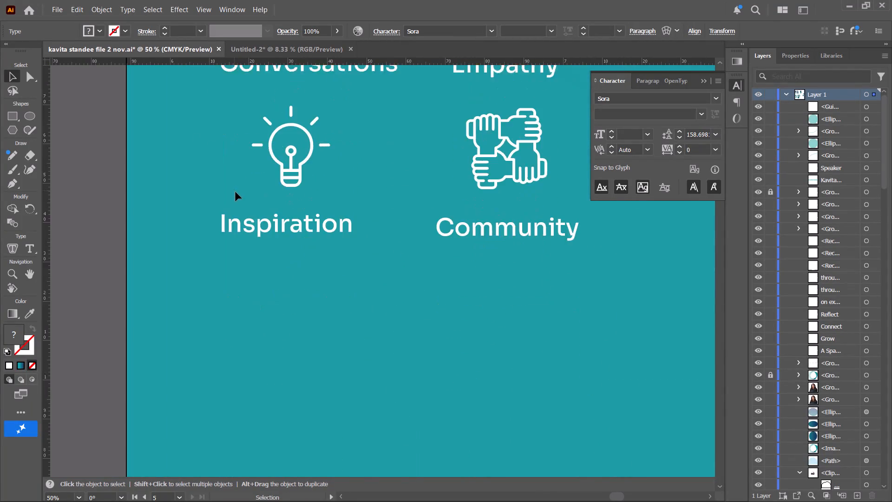
{"action": "scroll", "coordinate": [236, 192], "scroll_direction": "down", "scroll_amount": 16}
{"action": "scroll", "coordinate": [251, 202], "scroll_direction": "up", "scroll_amount": 1}
{"action": "scroll", "coordinate": [251, 202], "scroll_direction": "down", "scroll_amount": 13}
{"action": "scroll", "coordinate": [251, 202], "scroll_direction": "down", "scroll_amount": 7, "text": "alt"}
{"action": "scroll", "coordinate": [251, 202], "scroll_direction": "up", "scroll_amount": 6}
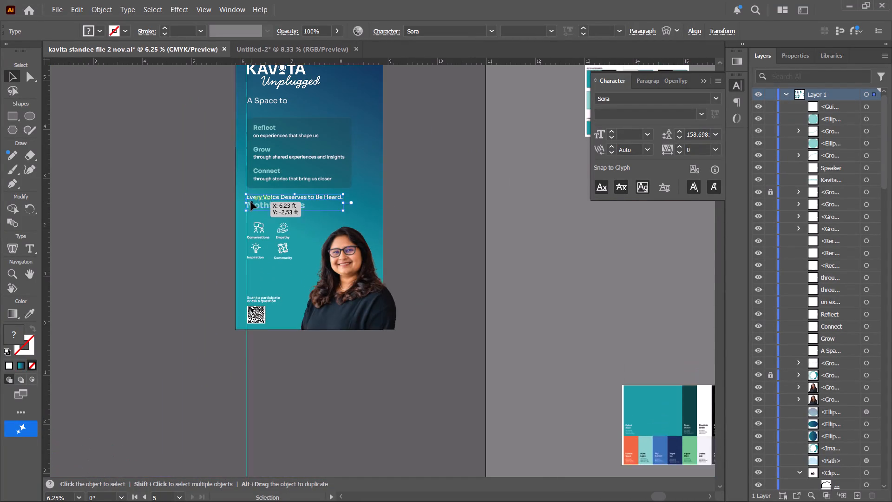
{"action": "scroll", "coordinate": [251, 202], "scroll_direction": "up", "scroll_amount": 15}
{"action": "middle_click", "coordinate": [251, 202]}
{"action": "scroll", "coordinate": [251, 202], "scroll_direction": "up", "scroll_amount": 1, "text": "alt"}
{"action": "scroll", "coordinate": [255, 207], "scroll_direction": "down", "scroll_amount": 3}
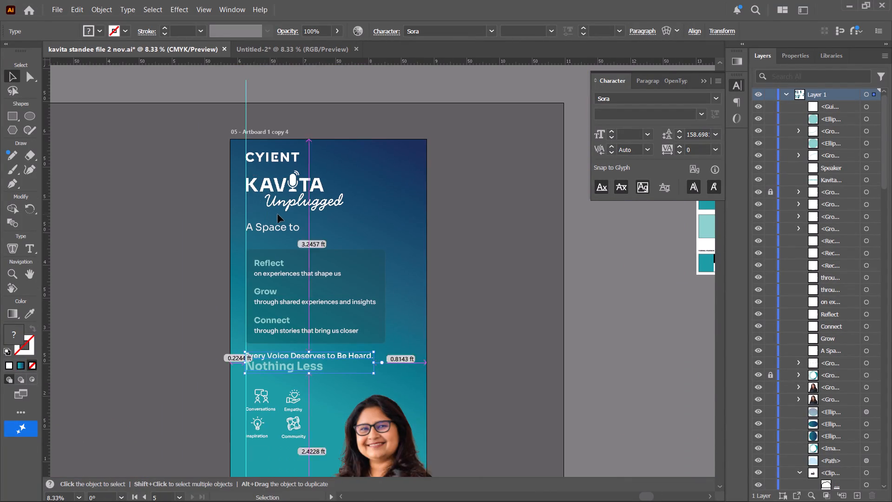
{"action": "scroll", "coordinate": [278, 214], "scroll_direction": "up", "scroll_amount": 2, "text": "alt"}
{"action": "key", "text": "space"}
{"action": "key", "text": "space"}
{"action": "key", "text": "space"}
{"action": "key", "text": "space"}
{"action": "key", "text": "space"}
{"action": "key", "text": "space"}
{"action": "key", "text": "space"}
{"action": "key", "text": "space"}
{"action": "key", "text": "space"}
{"action": "key", "text": "space"}
{"action": "key", "text": "space"}
{"action": "key", "text": "space"}
{"action": "key", "text": "space"}
{"action": "key", "text": "space"}
{"action": "key", "text": "space"}
{"action": "key", "text": "space"}
{"action": "key", "text": "space"}
{"action": "left_click_drag", "start_coordinate": [285, 215], "coordinate": [277, 176]}
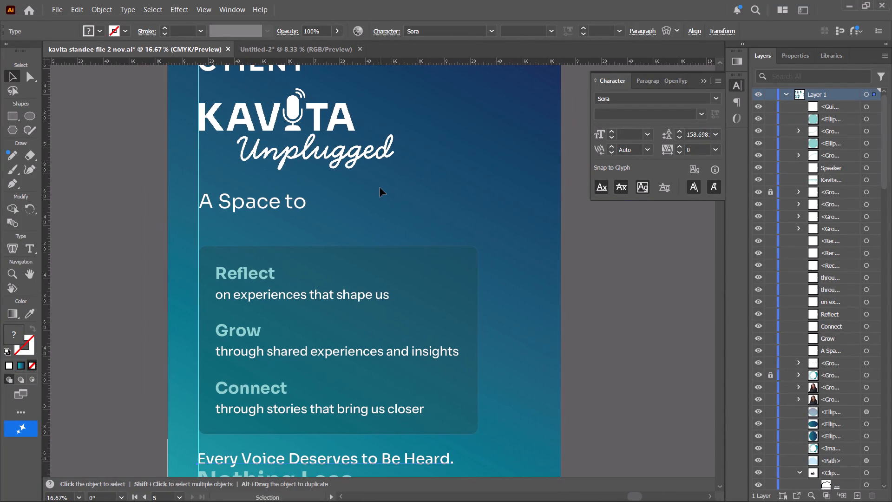
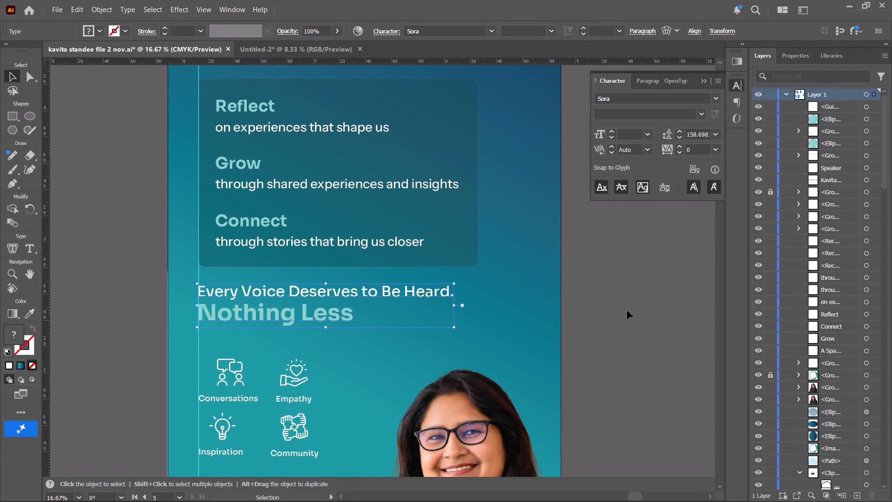
Move the Reflect, Grow and Connect box with its text straight up by about 0.16 ft, closer to A Space to.
{"action": "scroll", "coordinate": [627, 310], "scroll_direction": "up", "scroll_amount": 10}
{"action": "scroll", "coordinate": [622, 316], "scroll_direction": "down", "scroll_amount": 2}
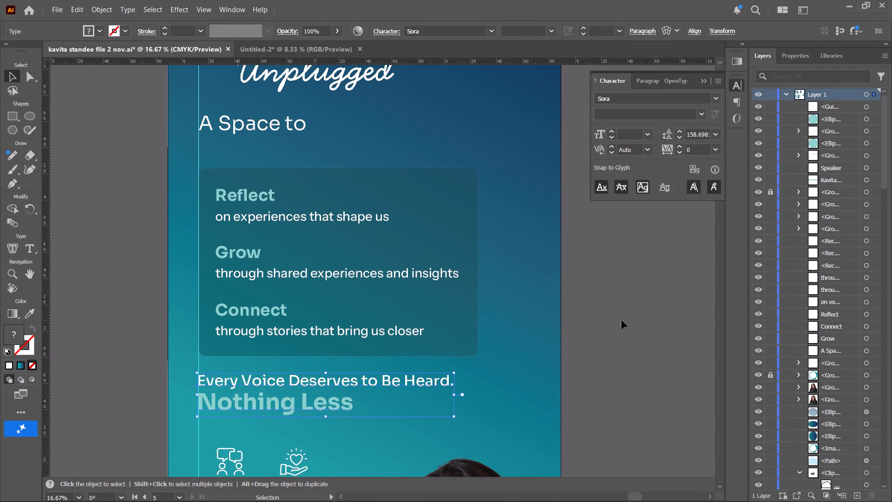
{"action": "scroll", "coordinate": [622, 320], "scroll_direction": "down", "scroll_amount": 2}
{"action": "left_click", "coordinate": [476, 316]}
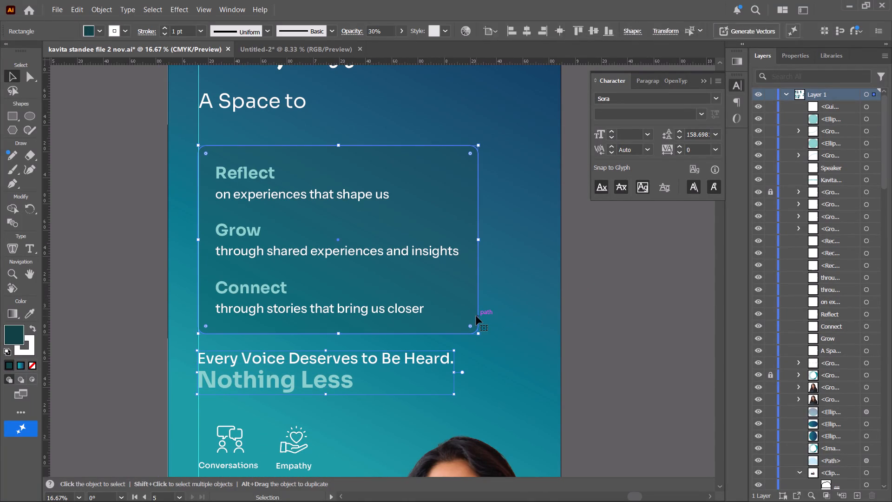
{"action": "left_click", "coordinate": [616, 334]}
{"action": "left_click_drag", "start_coordinate": [614, 334], "coordinate": [295, 269]}
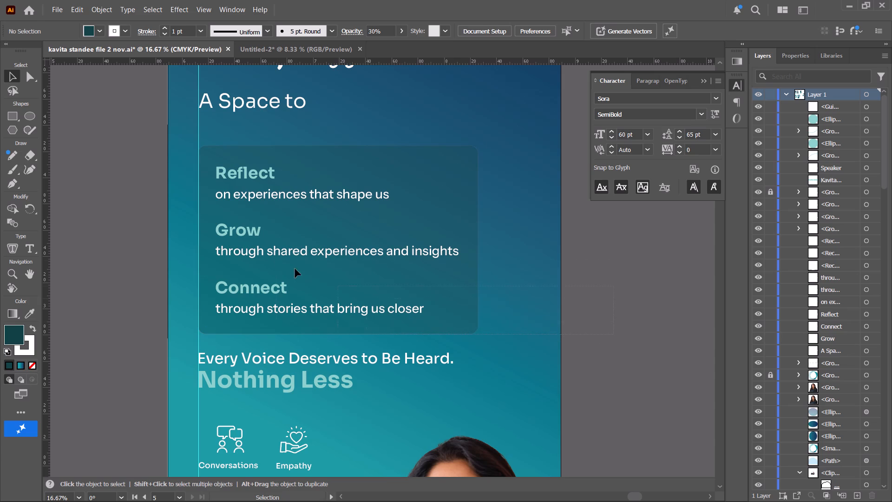
{"action": "left_click_drag", "start_coordinate": [295, 269], "coordinate": [214, 140]}
{"action": "left_click_drag", "start_coordinate": [228, 162], "coordinate": [227, 141]}
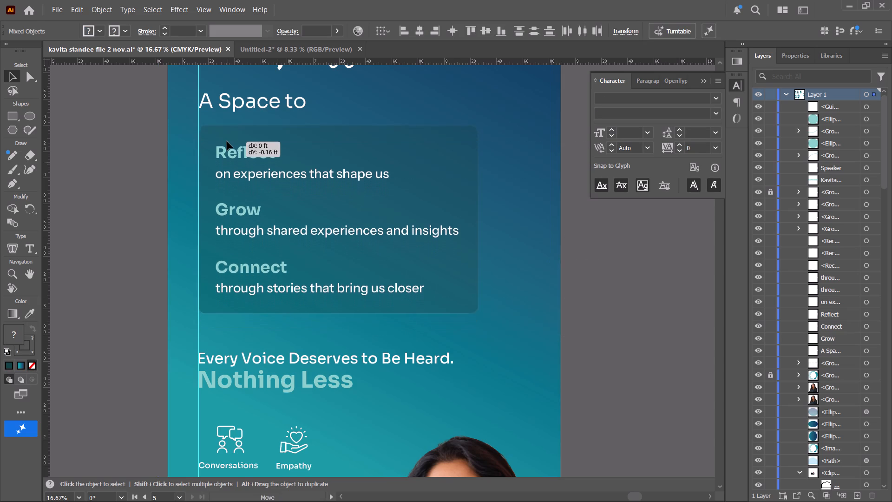
{"action": "left_click_drag", "start_coordinate": [227, 141], "coordinate": [227, 143]}
Move the Every Voice Deserves to Be Heard and Nothing Less heading up about 0.11 ft, toward the box above it.
{"action": "scroll", "coordinate": [449, 358], "scroll_direction": "down", "scroll_amount": 6}
{"action": "left_click_drag", "start_coordinate": [277, 292], "coordinate": [278, 276]}
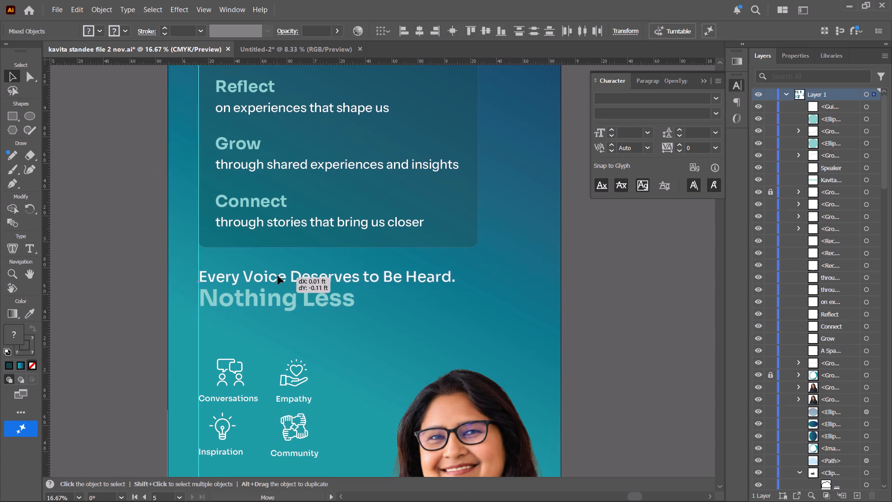
{"action": "left_click_drag", "start_coordinate": [278, 276], "coordinate": [278, 278]}
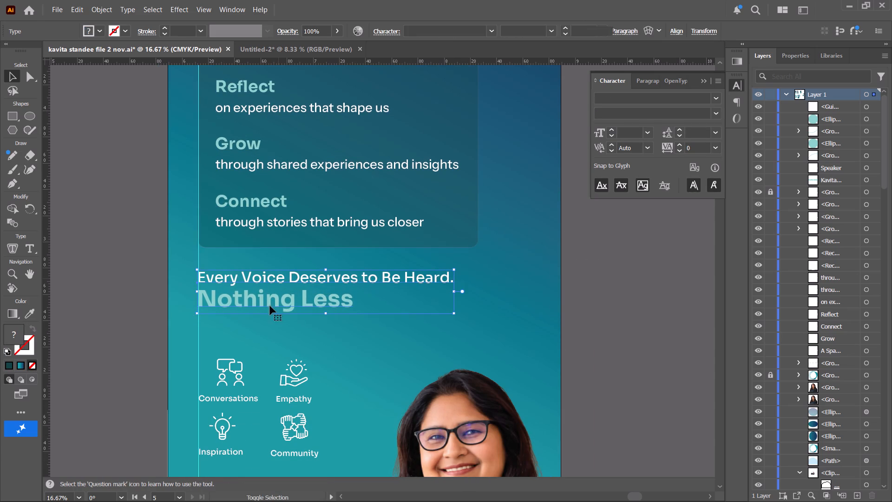
Move the four icons and their labels straight up about 0.23 ft, closer to the Nothing Less heading.
{"action": "scroll", "coordinate": [273, 307], "scroll_direction": "down", "scroll_amount": 13}
{"action": "left_click_drag", "start_coordinate": [315, 327], "coordinate": [290, 298]}
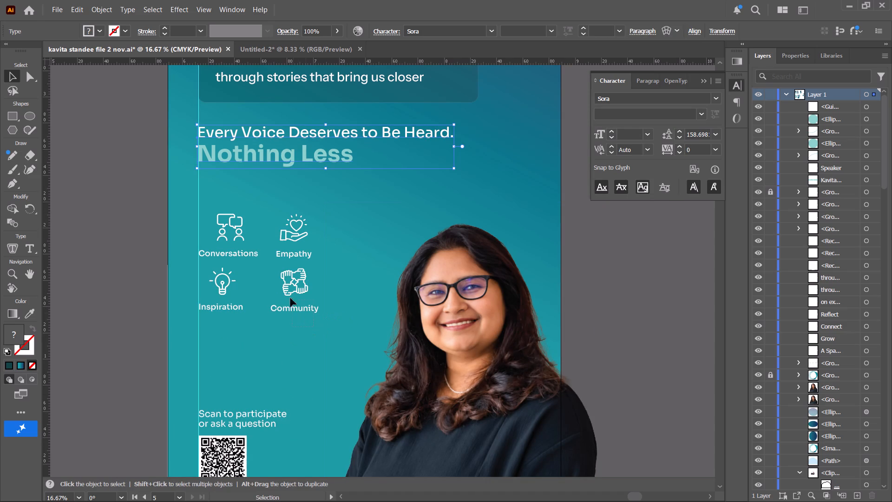
{"action": "left_click_drag", "start_coordinate": [290, 298], "coordinate": [205, 226]}
{"action": "left_click_drag", "start_coordinate": [229, 227], "coordinate": [228, 218], "text": "shift"}
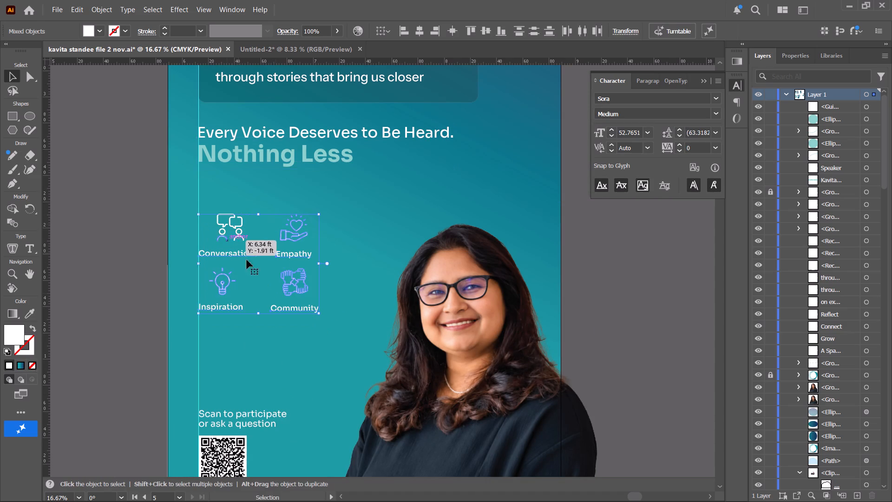
{"action": "left_click_drag", "start_coordinate": [316, 327], "coordinate": [216, 214]}
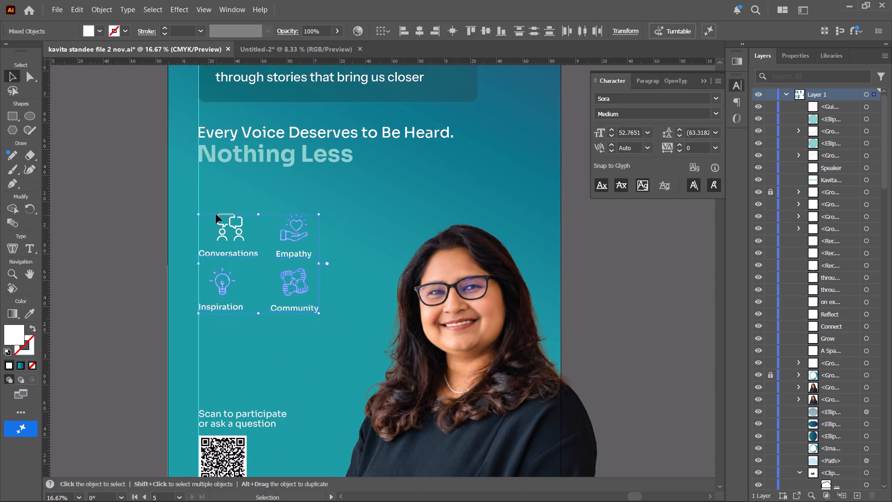
{"action": "left_click_drag", "start_coordinate": [224, 235], "coordinate": [224, 206]}
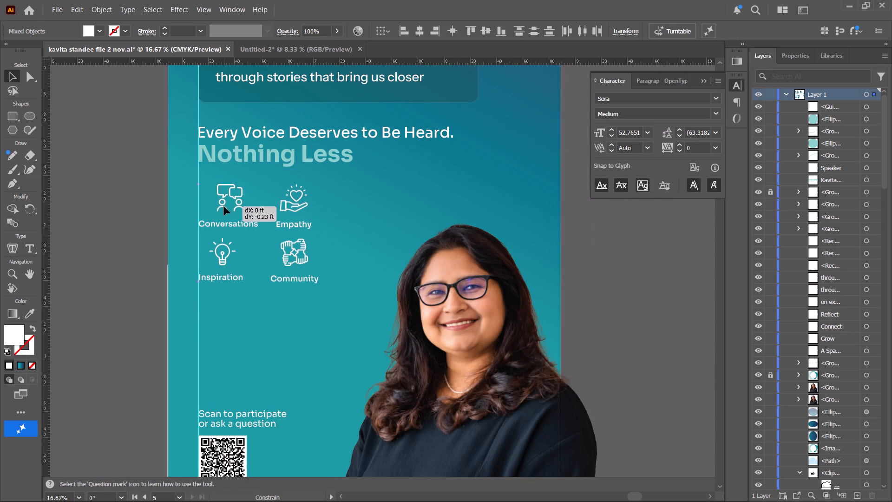
{"action": "left_click_drag", "start_coordinate": [224, 206], "coordinate": [224, 205]}
{"action": "left_click", "coordinate": [276, 356]}
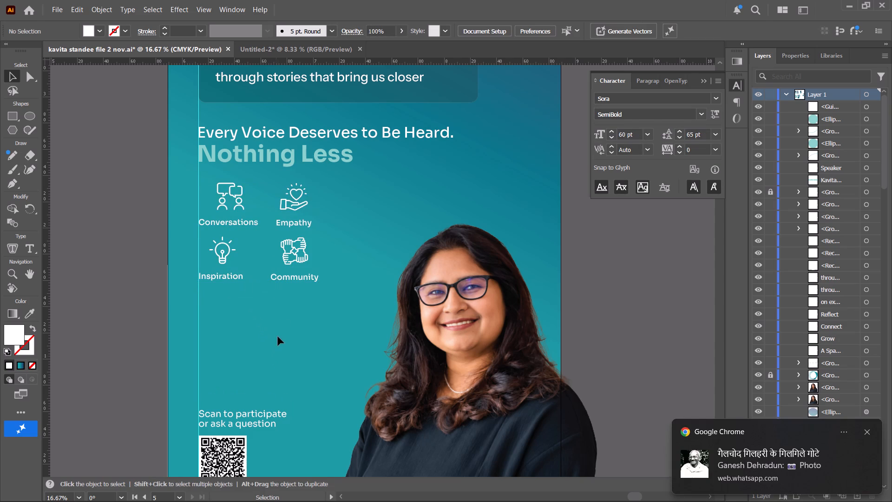
Place a horizontal guide along the tops of the Conversations and Empathy icons.
{"action": "scroll", "coordinate": [276, 169], "scroll_direction": "up", "scroll_amount": 4, "text": "alt"}
{"action": "key", "text": "space"}
{"action": "key", "text": "space"}
{"action": "key", "text": "space"}
{"action": "key", "text": "space"}
{"action": "left_click_drag", "start_coordinate": [304, 228], "coordinate": [436, 213]}
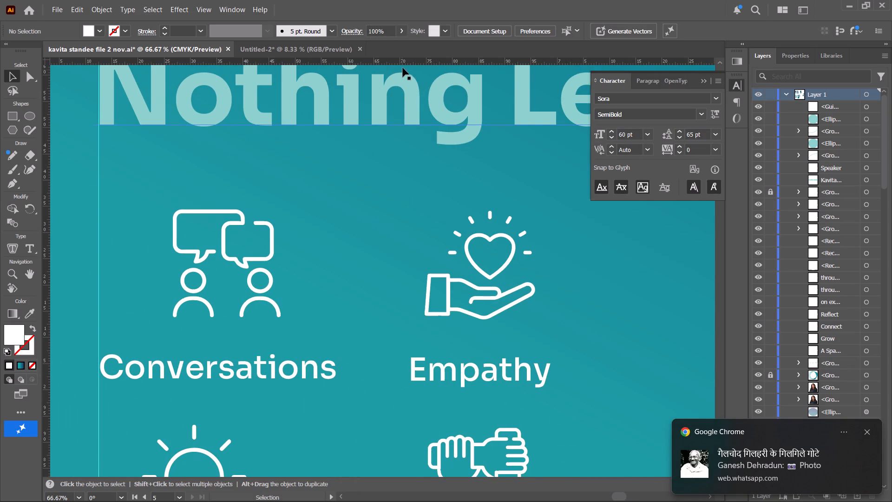
{"action": "left_click_drag", "start_coordinate": [404, 59], "coordinate": [412, 208]}
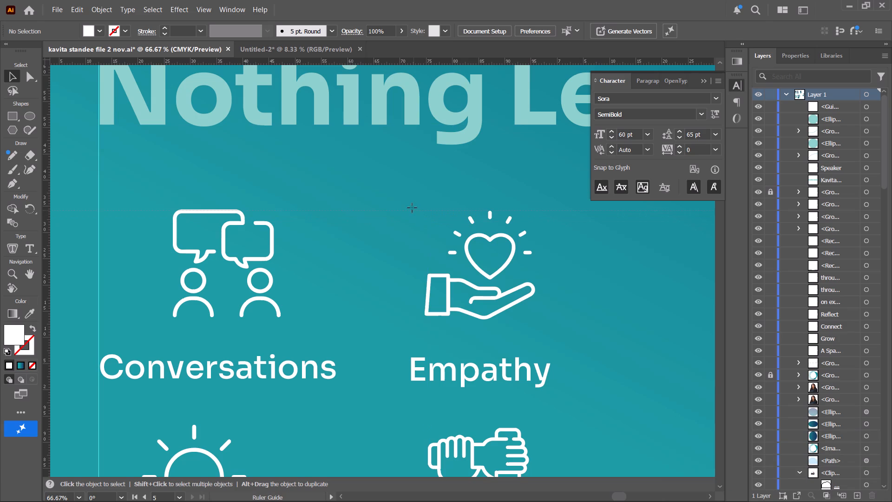
{"action": "left_click_drag", "start_coordinate": [412, 208], "coordinate": [413, 207]}
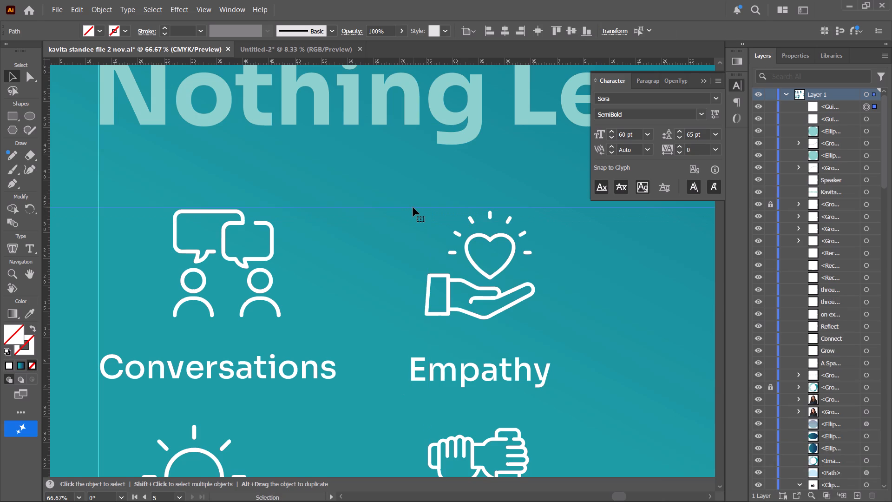
Slide the horizontal guide down to check the alignment of the Conversations and Empathy icon bases and labels.
{"action": "left_click_drag", "start_coordinate": [413, 207], "coordinate": [424, 256]}
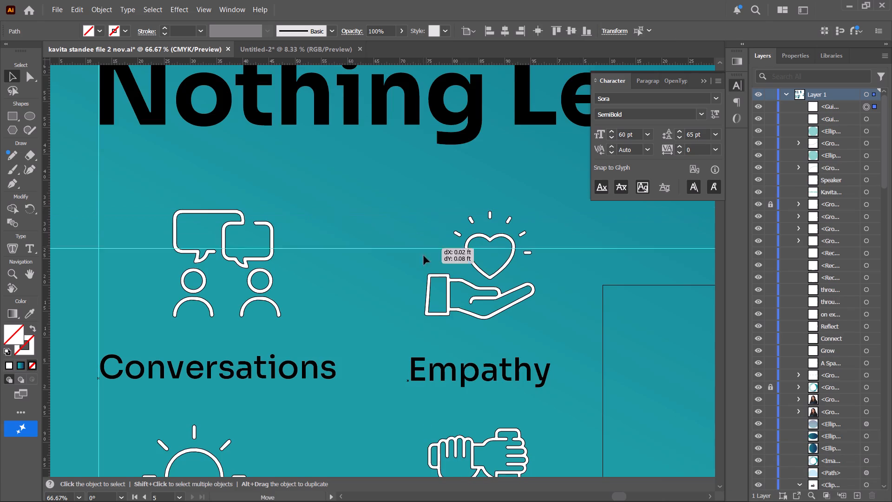
{"action": "left_click_drag", "start_coordinate": [424, 256], "coordinate": [435, 320]}
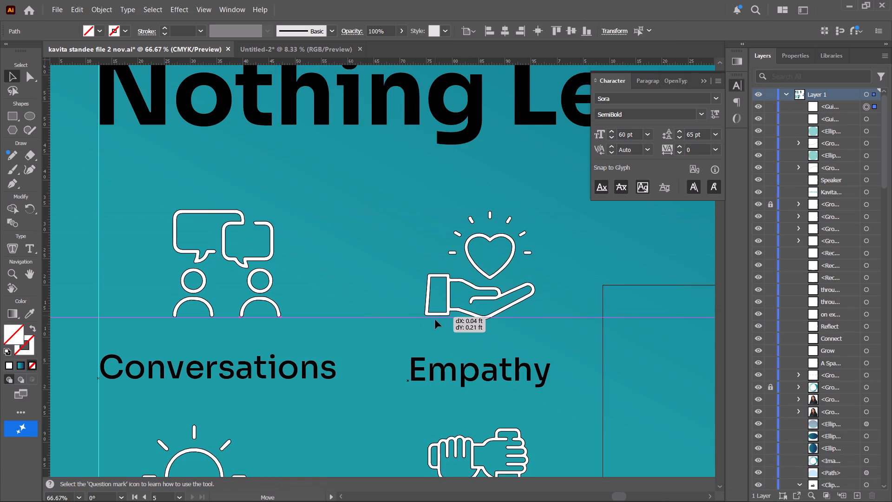
{"action": "left_click_drag", "start_coordinate": [435, 320], "coordinate": [457, 387]}
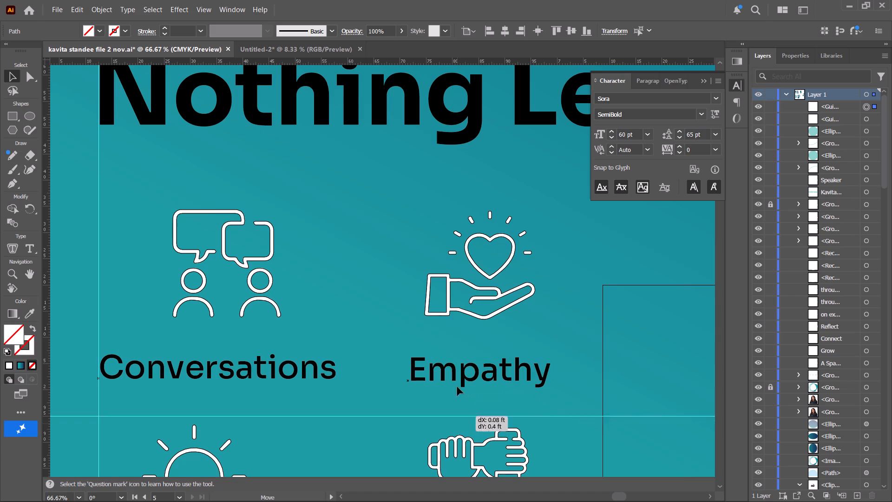
{"action": "left_click_drag", "start_coordinate": [457, 387], "coordinate": [435, 25]}
Set the font size of the Scan to participate or ask a question text to 55 pt.
{"action": "scroll", "coordinate": [383, 182], "scroll_direction": "down", "scroll_amount": 7}
{"action": "scroll", "coordinate": [387, 205], "scroll_direction": "down", "scroll_amount": 2, "text": "alt"}
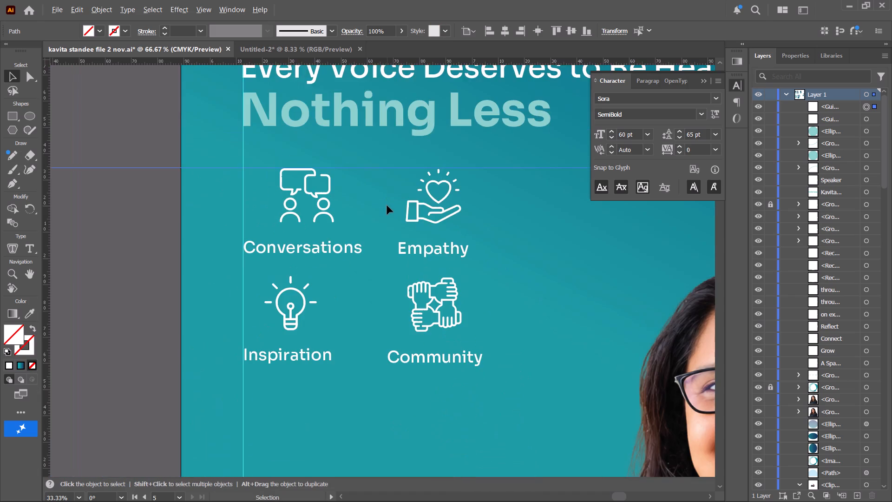
{"action": "key", "text": "space"}
{"action": "left_click_drag", "start_coordinate": [391, 210], "coordinate": [221, 112]}
{"action": "scroll", "coordinate": [321, 247], "scroll_direction": "down", "scroll_amount": 2, "text": "alt"}
{"action": "key", "text": "space"}
{"action": "left_click_drag", "start_coordinate": [298, 272], "coordinate": [323, 181]}
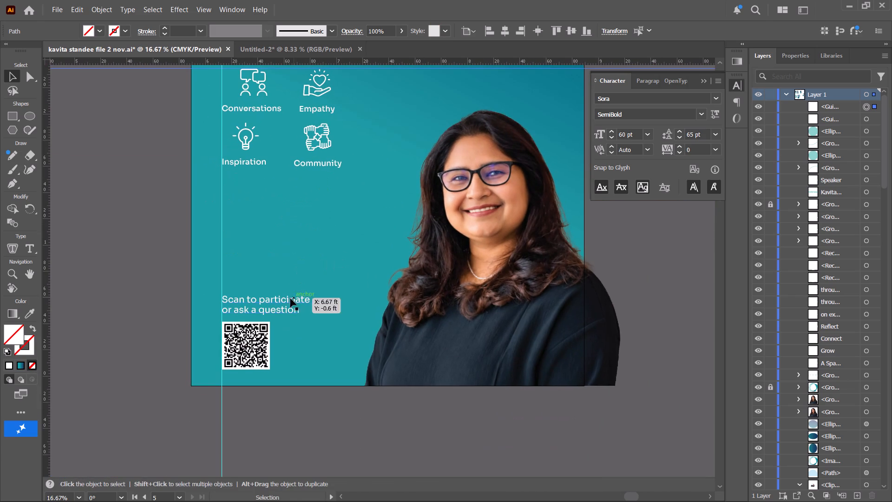
{"action": "left_click", "coordinate": [281, 298]}
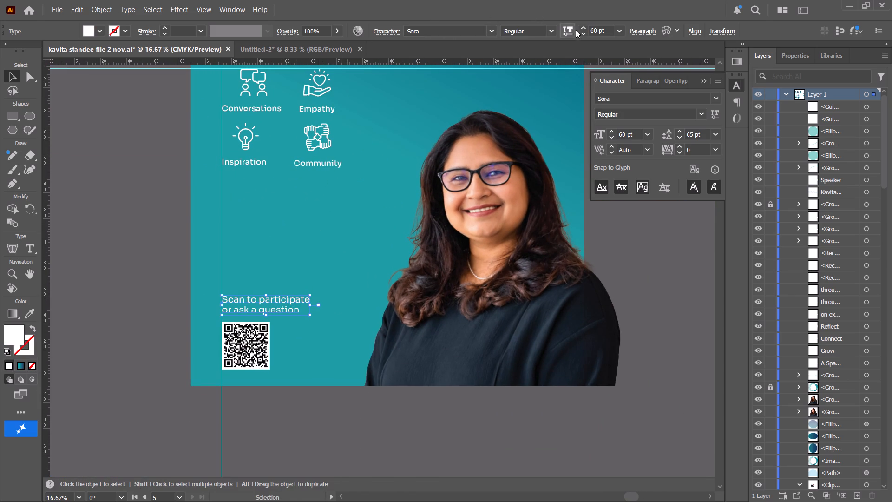
{"action": "left_click", "coordinate": [619, 33]}
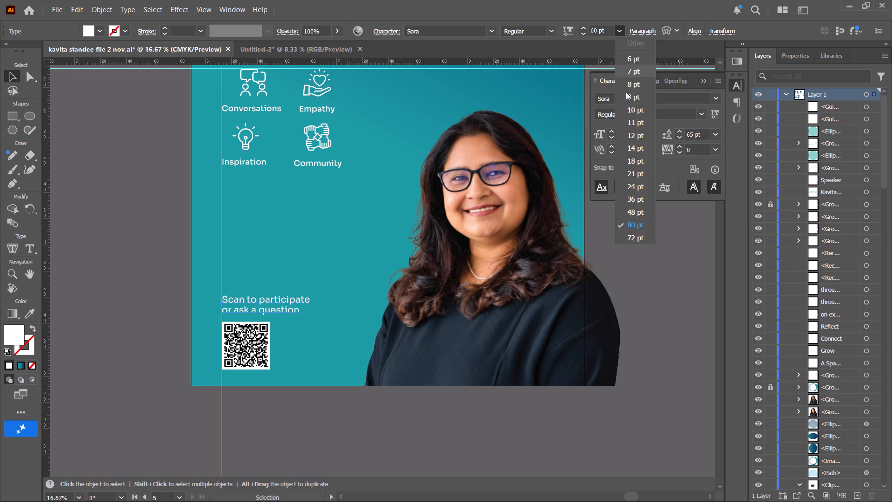
{"action": "double_click", "coordinate": [597, 31]}
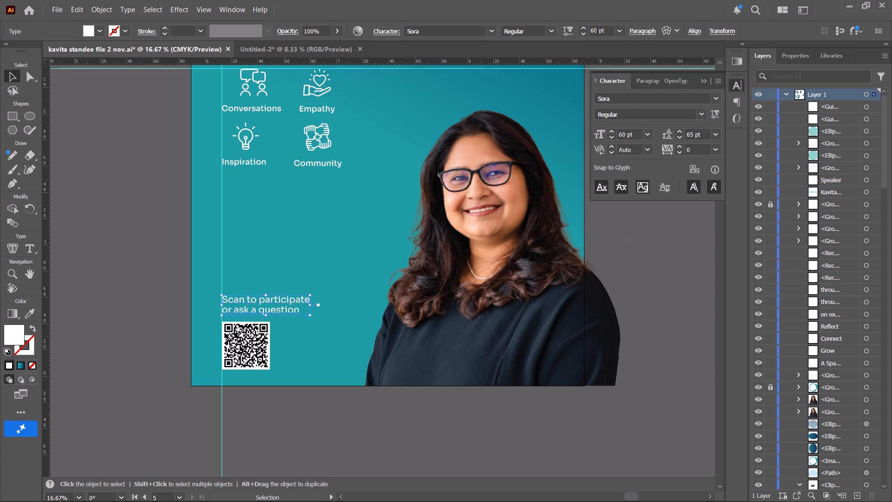
{"action": "left_click_drag", "start_coordinate": [597, 31], "coordinate": [585, 31]}
{"action": "double_click", "coordinate": [591, 31]}
{"action": "type", "text": "55"}
{"action": "key", "text": "Return"}
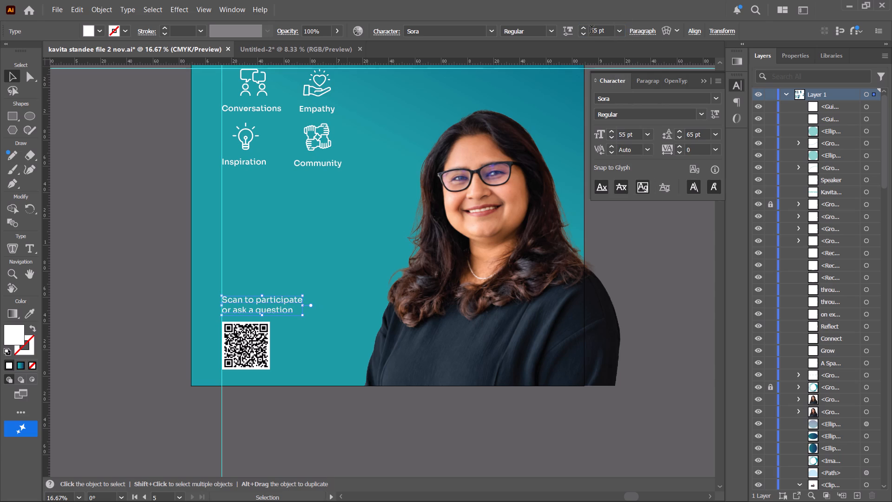
{"action": "left_click", "coordinate": [273, 415]}
Move the Scan to participate text down closer to the QR code and align its left edge to the vertical guide.
{"action": "scroll", "coordinate": [260, 352], "scroll_direction": "up", "scroll_amount": 2, "text": "alt"}
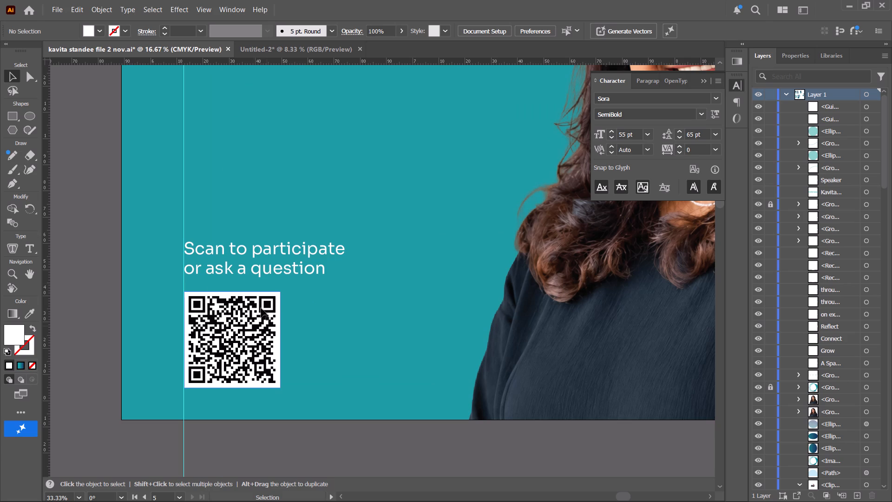
{"action": "left_click_drag", "start_coordinate": [245, 270], "coordinate": [244, 275]}
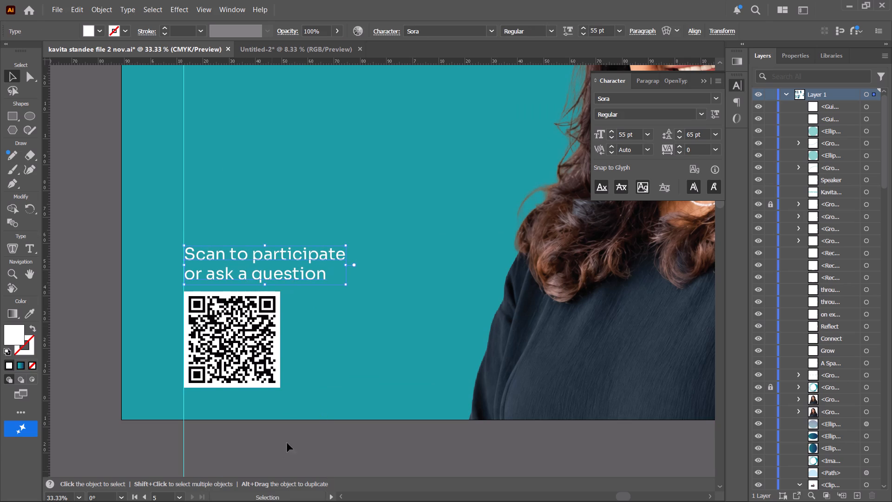
{"action": "scroll", "coordinate": [168, 276], "scroll_direction": "up", "scroll_amount": 7, "text": "alt"}
{"action": "left_click_drag", "start_coordinate": [308, 303], "coordinate": [289, 303]}
{"action": "scroll", "coordinate": [289, 307], "scroll_direction": "down", "scroll_amount": 4, "text": "alt"}
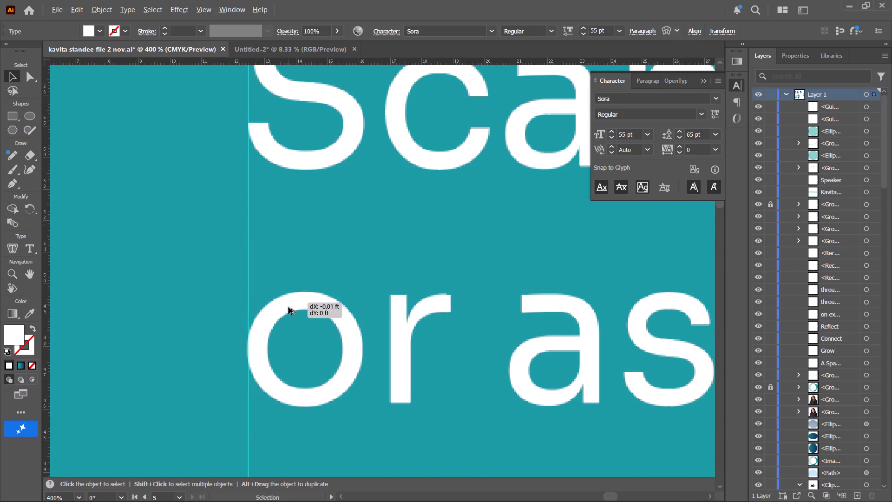
{"action": "scroll", "coordinate": [289, 307], "scroll_direction": "down", "scroll_amount": 6, "text": "alt"}
{"action": "left_click", "coordinate": [348, 425]}
Save the standee document after looking over the lower half of Artboard 1 copy 4.
{"action": "key", "text": "space"}
{"action": "key", "text": "space"}
{"action": "key", "text": "space"}
{"action": "key", "text": "space"}
{"action": "key", "text": "space"}
{"action": "key", "text": "space"}
{"action": "key", "text": "space"}
{"action": "key", "text": "space"}
{"action": "key", "text": "space"}
{"action": "key", "text": "space"}
{"action": "key", "text": "space"}
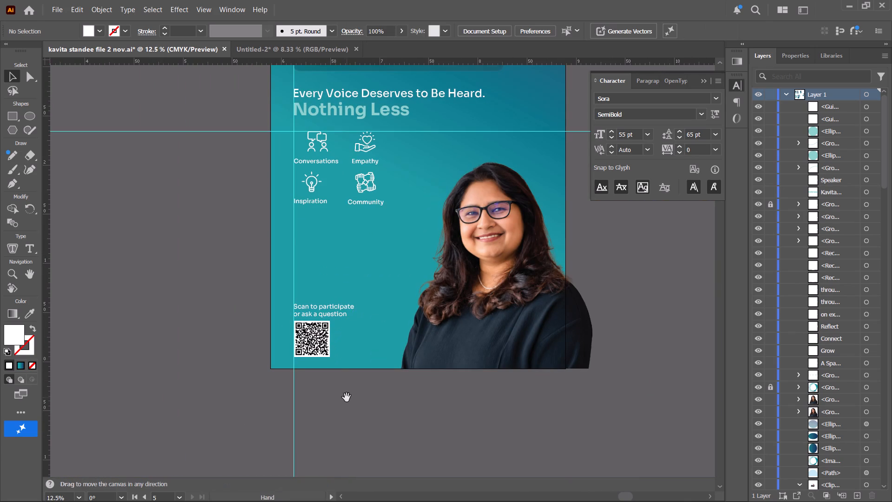
{"action": "left_click_drag", "start_coordinate": [346, 400], "coordinate": [265, 436]}
{"action": "key", "text": "space"}
{"action": "key", "text": "space"}
{"action": "key", "text": "space"}
{"action": "key", "text": "space"}
{"action": "left_click_drag", "start_coordinate": [275, 342], "coordinate": [224, 360]}
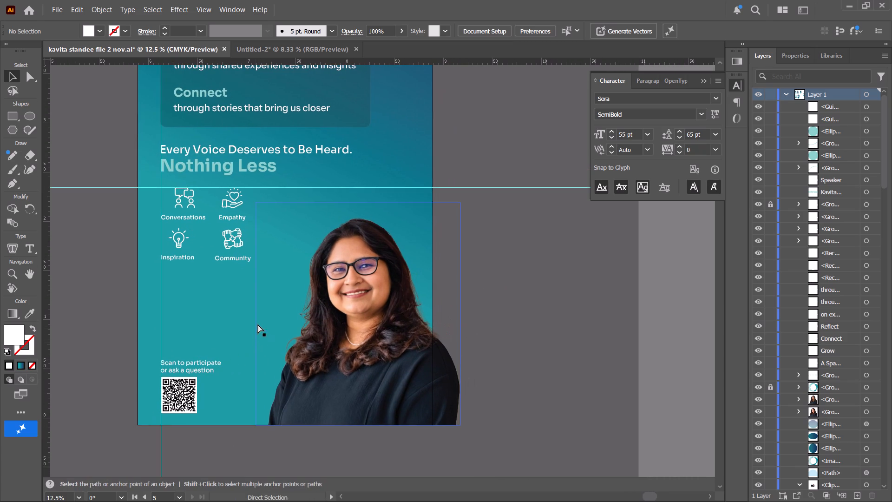
{"action": "key", "text": "ctrl+s"}
Duplicate the Speaker label and the speaker name from Artboard 1 copy 3 into the empty space outside that artboard.
{"action": "scroll", "coordinate": [249, 318], "scroll_direction": "down", "scroll_amount": 5}
{"action": "key", "text": "space"}
{"action": "key", "text": "space"}
{"action": "key", "text": "space"}
{"action": "key", "text": "space"}
{"action": "key", "text": "space"}
{"action": "key", "text": "space"}
{"action": "key", "text": "space"}
{"action": "key", "text": "space"}
{"action": "key", "text": "space"}
{"action": "key", "text": "space"}
{"action": "key", "text": "space"}
{"action": "key", "text": "space"}
{"action": "key", "text": "space"}
{"action": "key", "text": "space"}
{"action": "key", "text": "space"}
{"action": "key", "text": "space"}
{"action": "key", "text": "space"}
{"action": "key", "text": "space"}
{"action": "key", "text": "space"}
{"action": "key", "text": "space"}
{"action": "left_click_drag", "start_coordinate": [268, 329], "coordinate": [446, 266]}
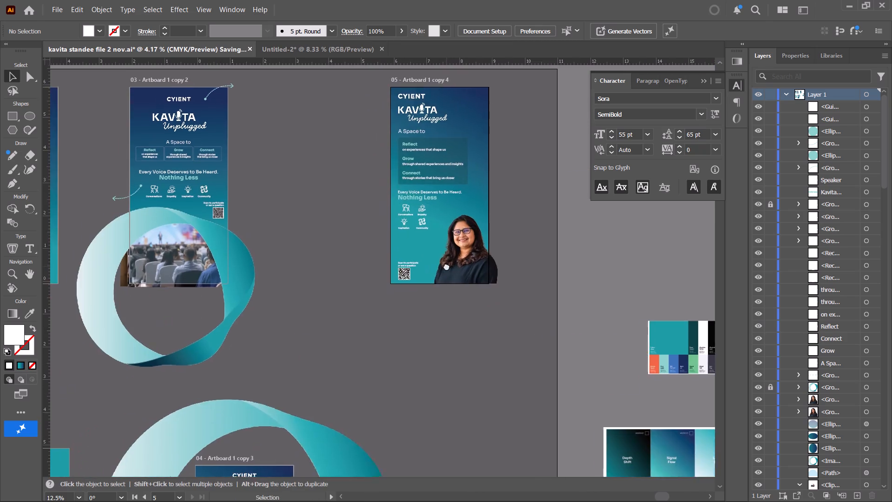
{"action": "left_click_drag", "start_coordinate": [446, 266], "coordinate": [372, 119]}
{"action": "left_click_drag", "start_coordinate": [346, 281], "coordinate": [400, 172]}
{"action": "scroll", "coordinate": [190, 344], "scroll_direction": "up", "scroll_amount": 1, "text": "alt"}
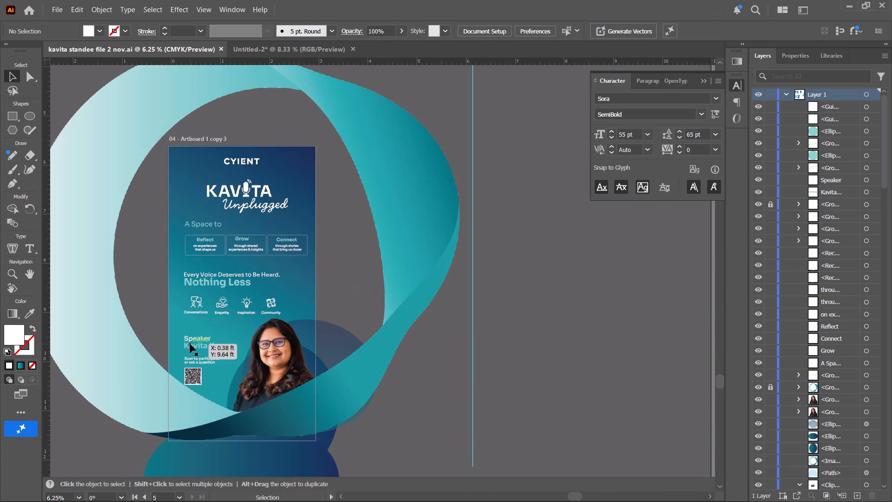
{"action": "scroll", "coordinate": [192, 337], "scroll_direction": "up", "scroll_amount": 4, "text": "alt"}
{"action": "left_click", "coordinate": [191, 343]}
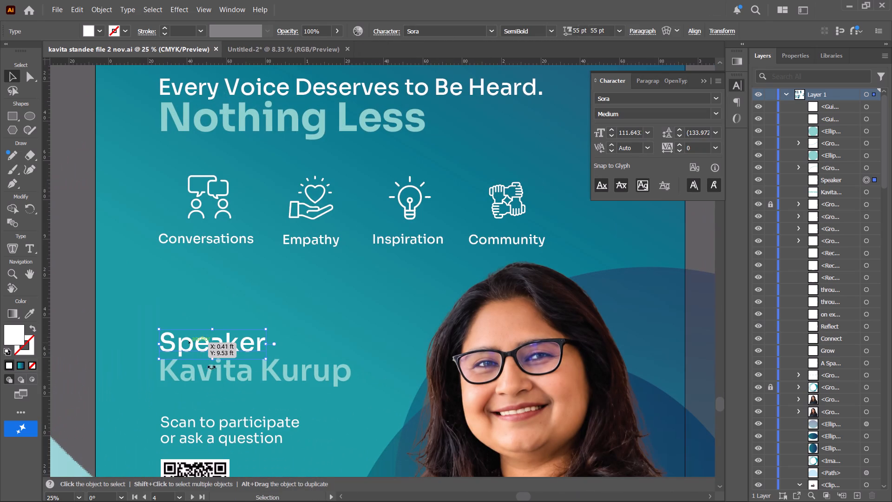
{"action": "left_click", "coordinate": [224, 374], "text": "shift"}
{"action": "scroll", "coordinate": [226, 374], "scroll_direction": "down", "scroll_amount": 4, "text": "alt"}
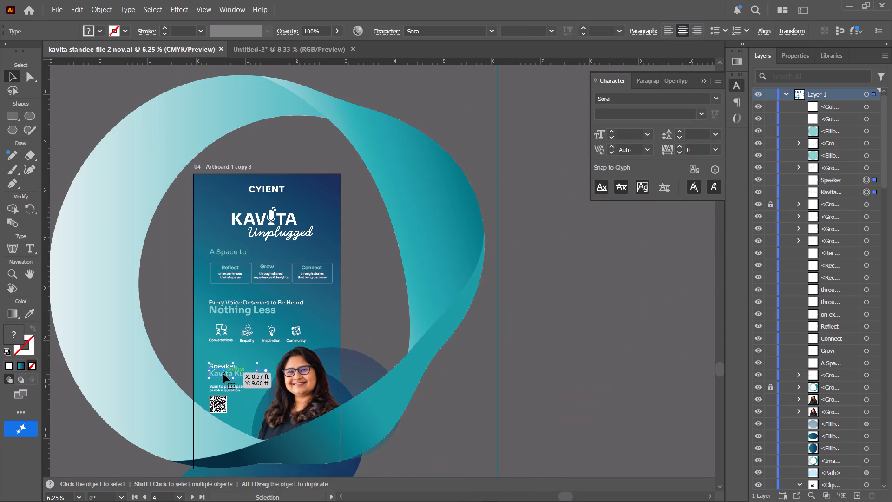
{"action": "left_click_drag", "start_coordinate": [223, 374], "coordinate": [434, 87], "text": "alt"}
Move the duplicated Speaker label and speaker name into Artboard 1 copy 4, above the Scan to participate text, left-aligned to the vertical guide.
{"action": "scroll", "coordinate": [432, 94], "scroll_direction": "up", "scroll_amount": 9}
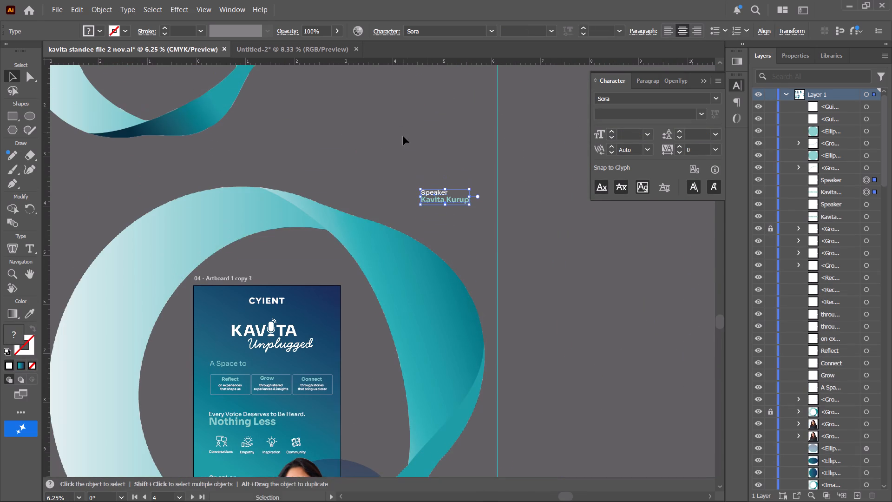
{"action": "scroll", "coordinate": [403, 136], "scroll_direction": "up", "scroll_amount": 5}
{"action": "left_click_drag", "start_coordinate": [439, 241], "coordinate": [386, 100]}
{"action": "scroll", "coordinate": [401, 118], "scroll_direction": "up", "scroll_amount": 5}
{"action": "middle_click_drag", "start_coordinate": [403, 122], "coordinate": [404, 128]}
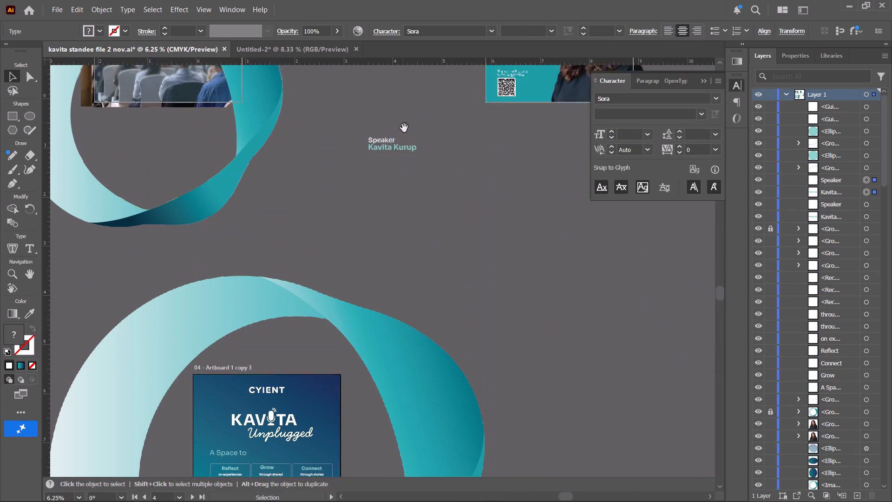
{"action": "scroll", "coordinate": [404, 128], "scroll_direction": "up", "scroll_amount": 12}
{"action": "left_click_drag", "start_coordinate": [380, 288], "coordinate": [493, 178]}
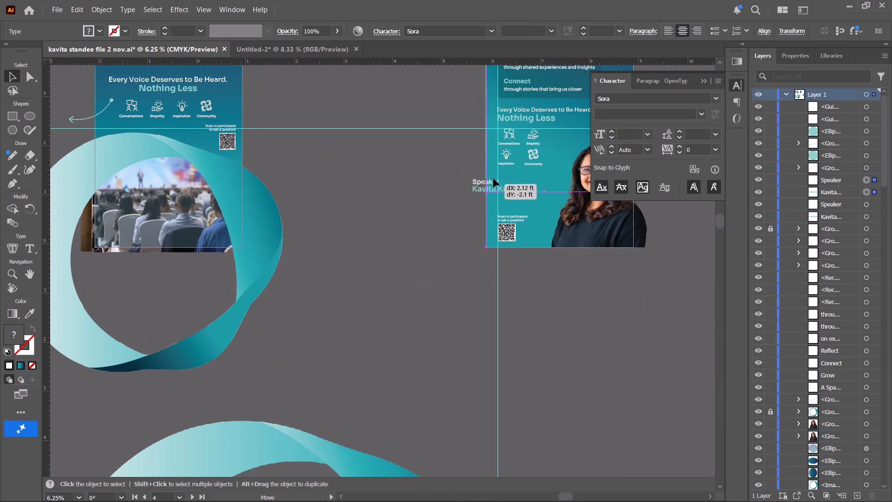
{"action": "left_click_drag", "start_coordinate": [493, 178], "coordinate": [511, 193]}
{"action": "key", "text": "space"}
{"action": "key", "text": "space"}
{"action": "key", "text": "space"}
{"action": "key", "text": "space"}
{"action": "left_click_drag", "start_coordinate": [542, 225], "coordinate": [449, 252]}
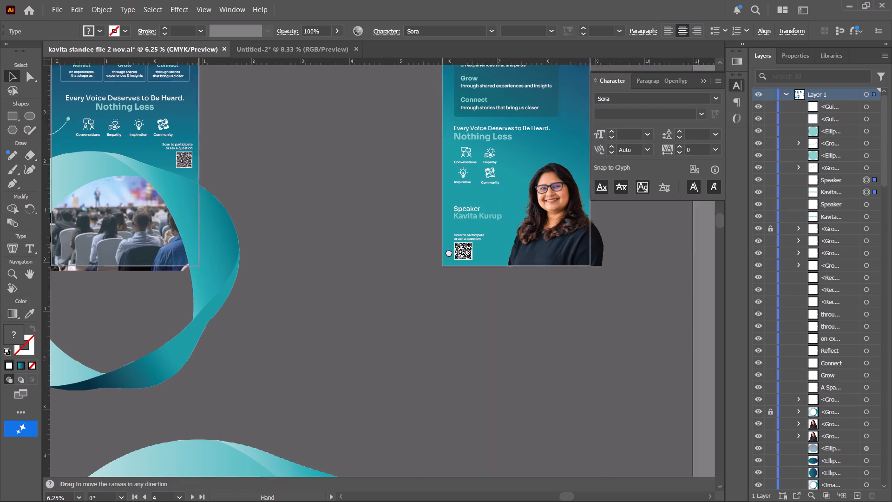
{"action": "left_click_drag", "start_coordinate": [449, 252], "coordinate": [339, 262]}
{"action": "scroll", "coordinate": [347, 246], "scroll_direction": "up", "scroll_amount": 3, "text": "alt"}
{"action": "key", "text": "space"}
{"action": "key", "text": "space"}
{"action": "key", "text": "space"}
{"action": "key", "text": "space"}
{"action": "key", "text": "space"}
{"action": "key", "text": "space"}
{"action": "key", "text": "space"}
{"action": "left_click_drag", "start_coordinate": [295, 230], "coordinate": [345, 312]}
{"action": "scroll", "coordinate": [267, 281], "scroll_direction": "up", "scroll_amount": 5, "text": "alt"}
{"action": "left_click", "coordinate": [263, 279]}
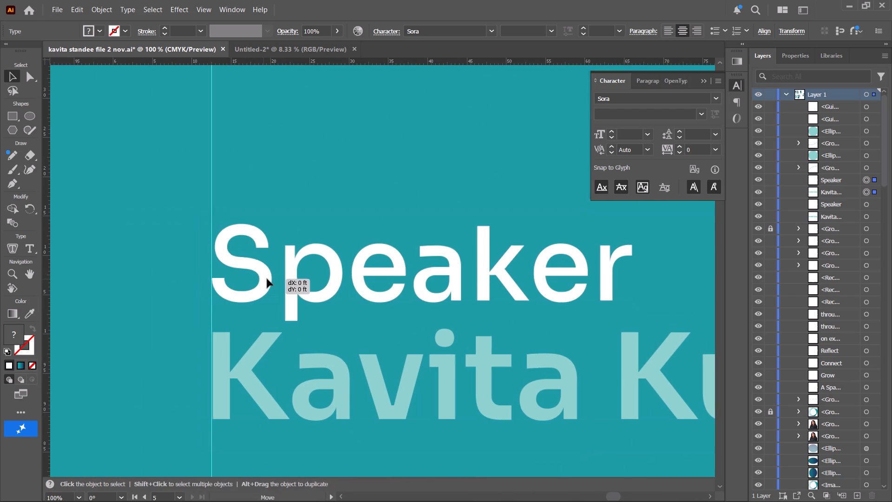
Enlarge the Speaker label and speaker name together so the name reaches close to the portrait, keeping the left edge on the guide.
{"action": "scroll", "coordinate": [270, 281], "scroll_direction": "down", "scroll_amount": 5, "text": "alt"}
{"action": "key", "text": "space"}
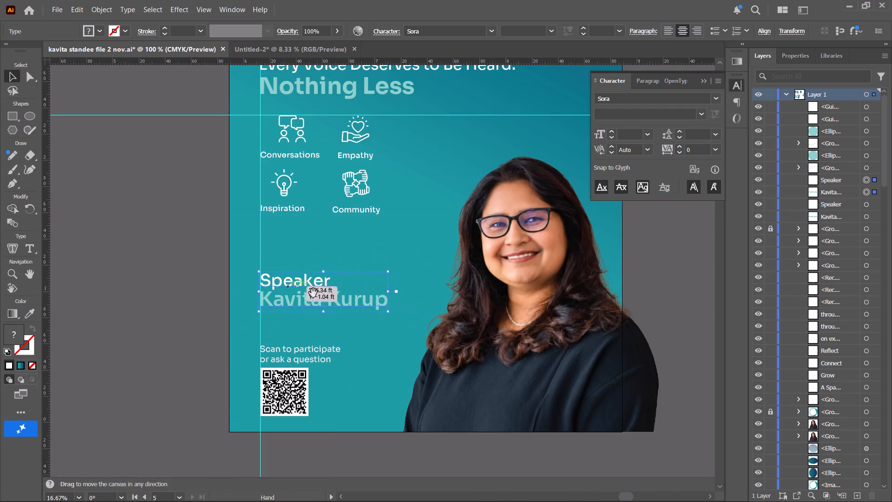
{"action": "left_click_drag", "start_coordinate": [320, 295], "coordinate": [279, 298]}
{"action": "left_click_drag", "start_coordinate": [346, 292], "coordinate": [369, 291], "text": "shift"}
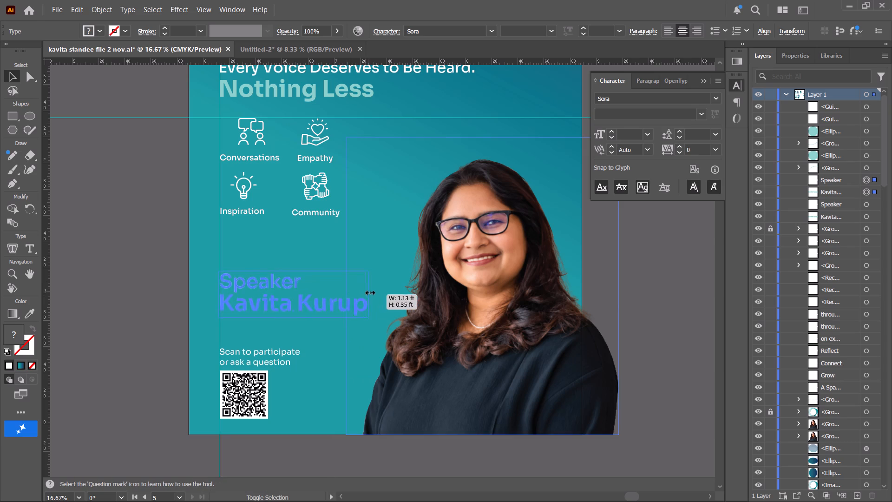
{"action": "left_click_drag", "start_coordinate": [369, 291], "coordinate": [382, 291], "text": "shift"}
{"action": "left_click", "coordinate": [100, 268]}
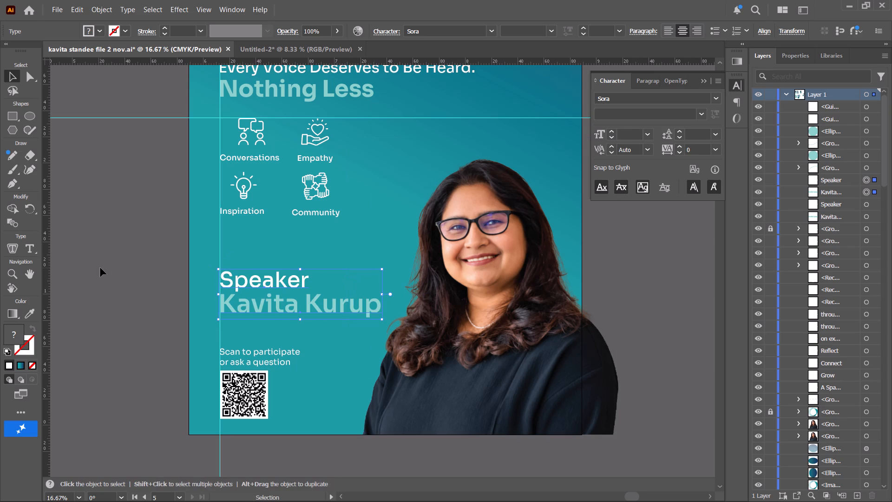
Nudge the Speaker label and speaker name up together, leaving more space above the Scan to participate text.
{"action": "key", "text": "space"}
{"action": "key", "text": "space"}
{"action": "left_click_drag", "start_coordinate": [96, 261], "coordinate": [57, 277]}
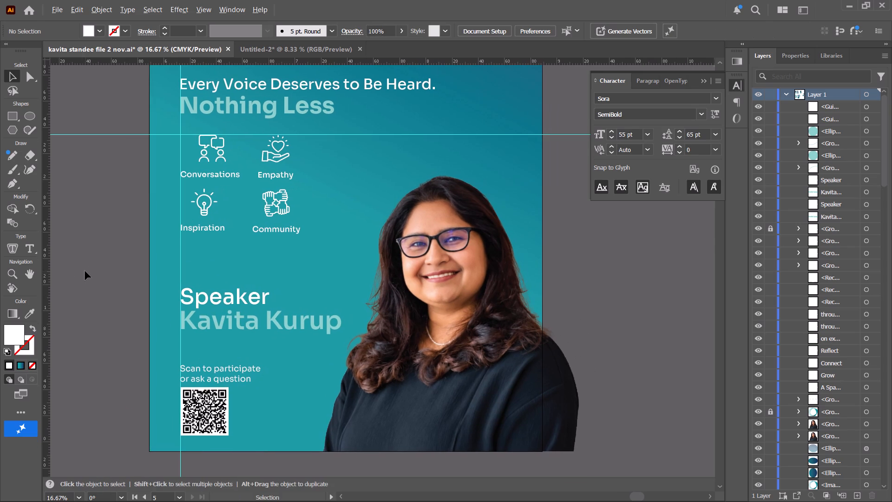
{"action": "scroll", "coordinate": [85, 271], "scroll_direction": "down", "scroll_amount": 1, "text": "alt"}
{"action": "key", "text": "space"}
{"action": "key", "text": "space"}
{"action": "key", "text": "space"}
{"action": "key", "text": "space"}
{"action": "key", "text": "space"}
{"action": "left_click_drag", "start_coordinate": [87, 264], "coordinate": [92, 297]}
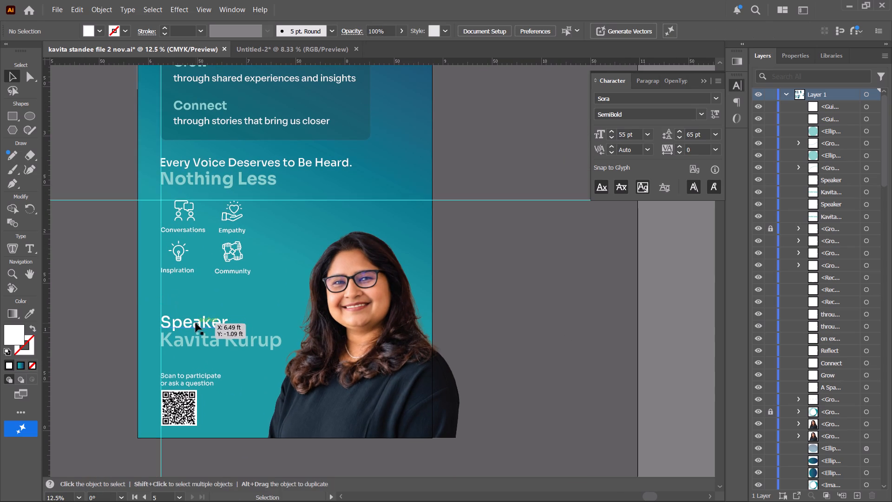
{"action": "left_click", "coordinate": [196, 323]}
{"action": "left_click", "coordinate": [198, 343], "text": "shift"}
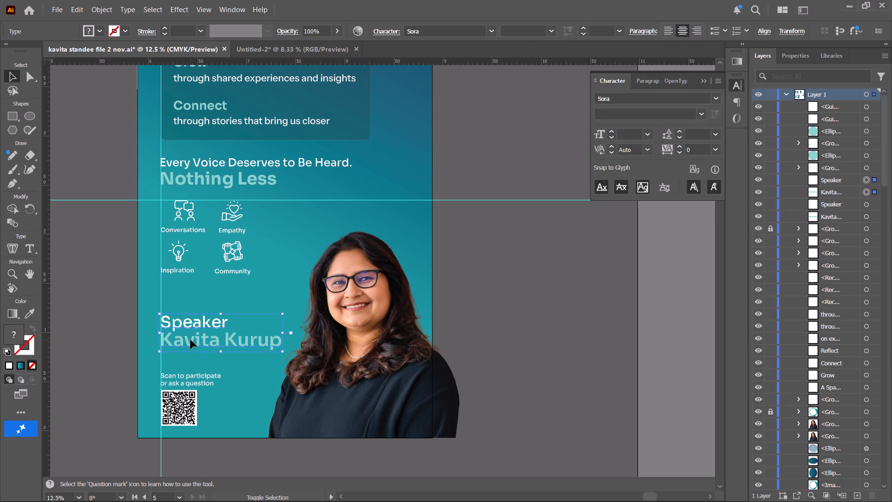
{"action": "key", "text": "shift+Up"}
{"action": "key", "text": "shift+Up"}
{"action": "key", "text": "shift+Up"}
{"action": "key", "text": "shift+Up"}
{"action": "key", "text": "shift+Up"}
{"action": "key", "text": "shift+Up"}
{"action": "key", "text": "shift+Up"}
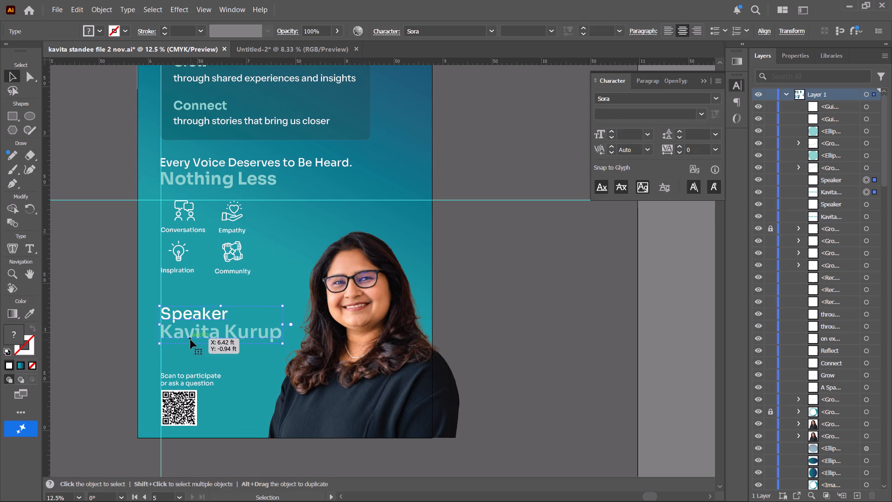
{"action": "key", "text": "shift+Up"}
{"action": "key", "text": "shift+Up"}
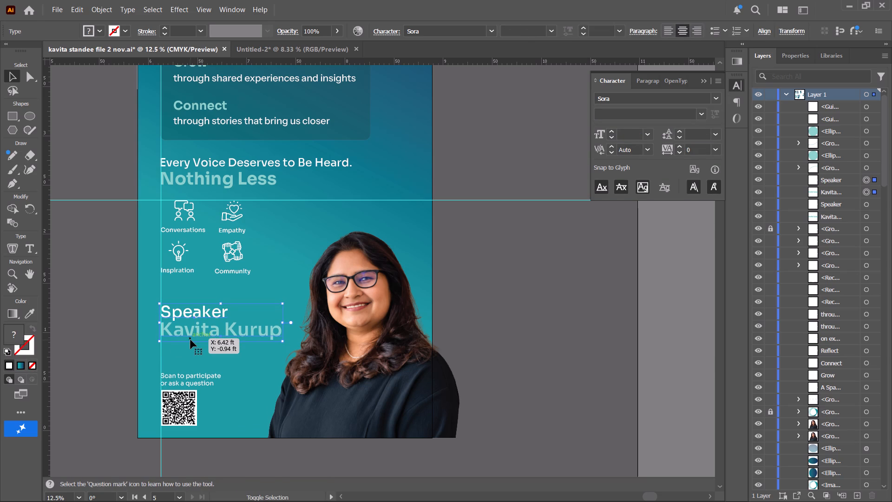
{"action": "left_click", "coordinate": [95, 298]}
Save the standee document.
{"action": "key", "text": "ctrl+s"}
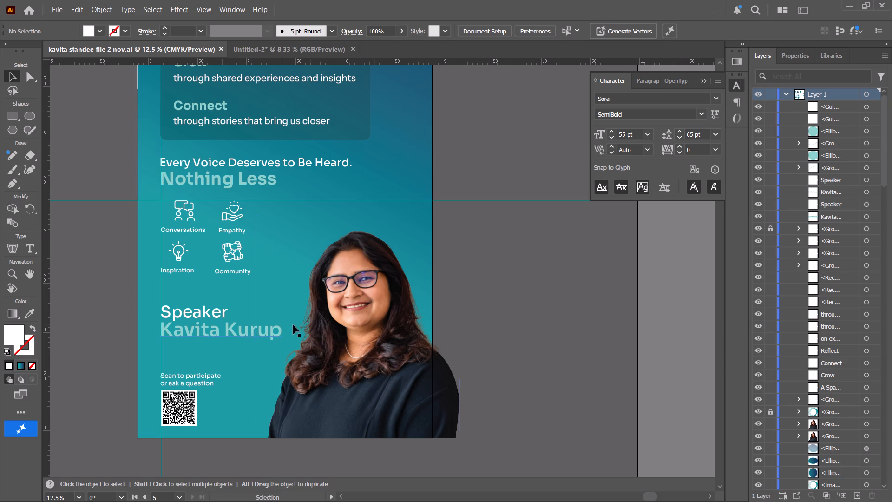
{"action": "key", "text": "ctrl+s"}
Shift the Every Voice Deserves to Be Heard heading and the icon block down slightly, leaving the portrait in place.
{"action": "left_click_drag", "start_coordinate": [118, 150], "coordinate": [265, 264]}
{"action": "left_click_drag", "start_coordinate": [265, 264], "coordinate": [265, 268]}
{"action": "left_click", "coordinate": [257, 244], "text": "shift"}
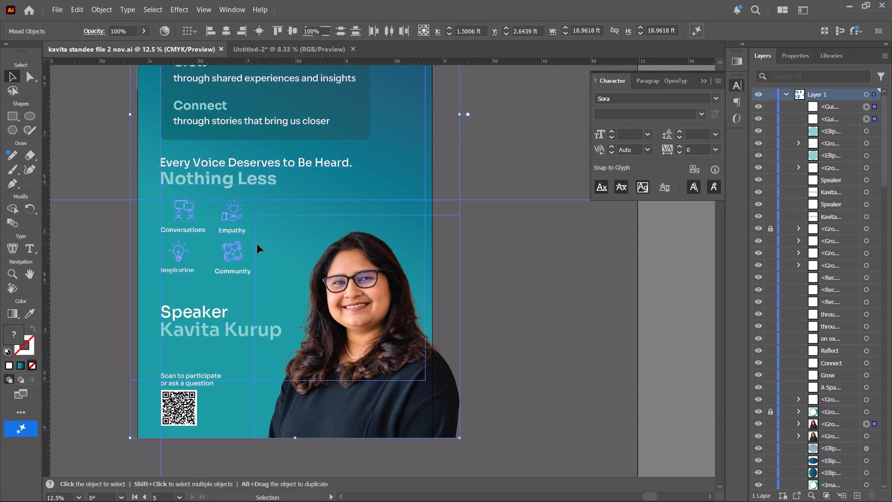
{"action": "key", "text": "shift+Down"}
{"action": "key", "text": "shift+Down"}
{"action": "key", "text": "shift+Down"}
{"action": "key", "text": "shift+Down"}
{"action": "key", "text": "shift+Down"}
{"action": "key", "text": "shift+Down"}
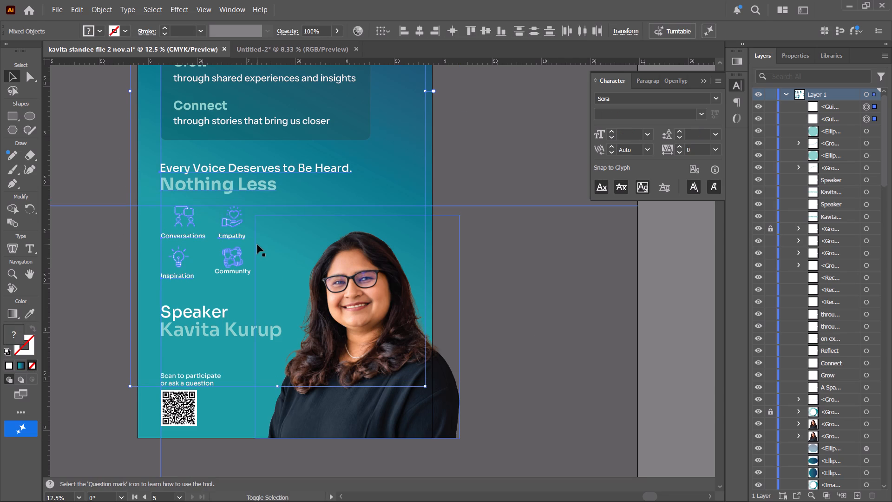
{"action": "key", "text": "shift+Down"}
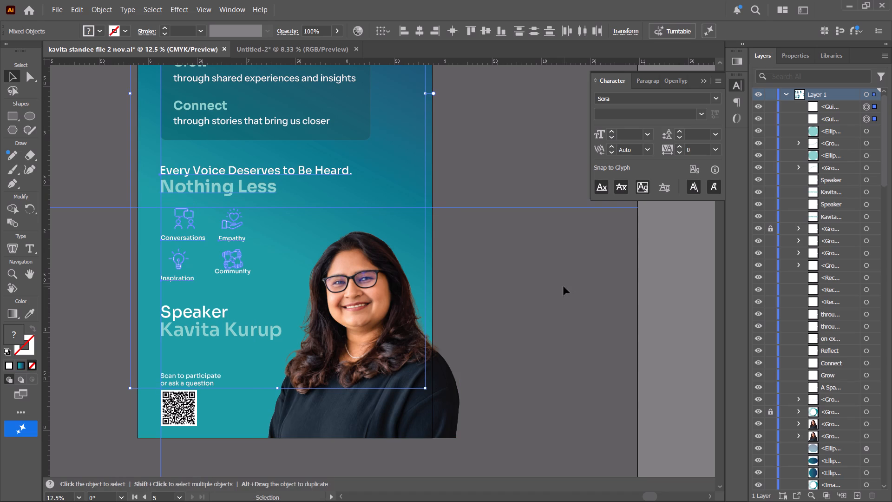
{"action": "key", "text": "shift+Down"}
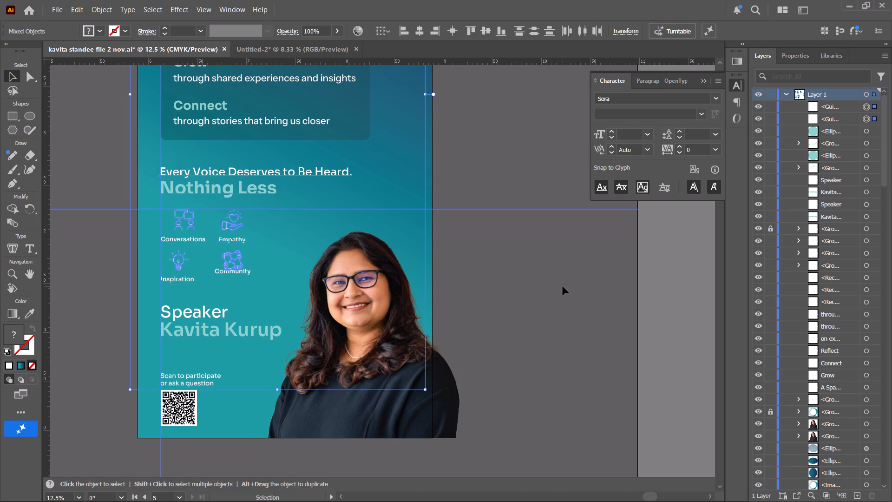
{"action": "left_click", "coordinate": [563, 286]}
Move the Community label down to restore the gap below its hands icon.
{"action": "scroll", "coordinate": [269, 283], "scroll_direction": "up", "scroll_amount": 5, "text": "alt"}
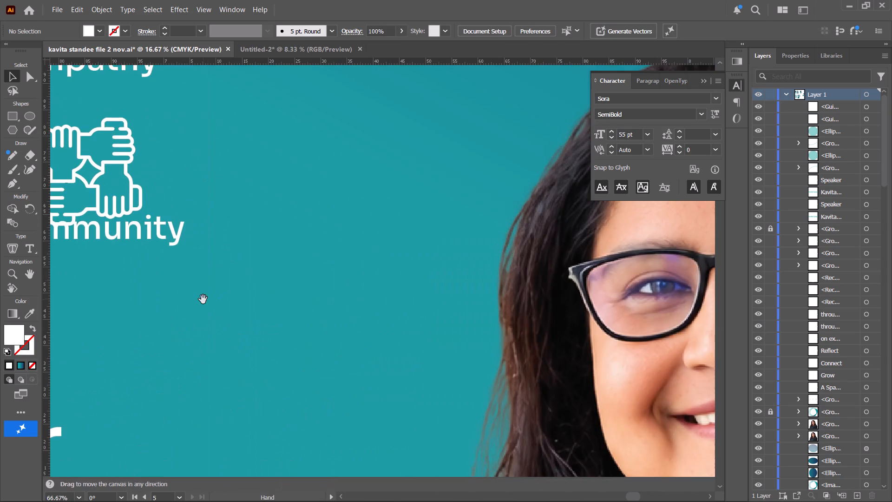
{"action": "key", "text": "space"}
{"action": "key", "text": "space"}
{"action": "key", "text": "space"}
{"action": "key", "text": "space"}
{"action": "key", "text": "space"}
{"action": "key", "text": "space"}
{"action": "key", "text": "space"}
{"action": "key", "text": "space"}
{"action": "key", "text": "space"}
{"action": "left_click_drag", "start_coordinate": [218, 300], "coordinate": [612, 294]}
{"action": "left_click_drag", "start_coordinate": [476, 228], "coordinate": [479, 274]}
Nudge the Empathy label up slightly so it lines up with the Conversations label.
{"action": "scroll", "coordinate": [479, 271], "scroll_direction": "down", "scroll_amount": 4, "text": "alt"}
{"action": "key", "text": "space"}
{"action": "key", "text": "space"}
{"action": "key", "text": "space"}
{"action": "key", "text": "space"}
{"action": "key", "text": "space"}
{"action": "key", "text": "space"}
{"action": "key", "text": "space"}
{"action": "key", "text": "space"}
{"action": "key", "text": "space"}
{"action": "key", "text": "space"}
{"action": "key", "text": "space"}
{"action": "key", "text": "space"}
{"action": "key", "text": "space"}
{"action": "key", "text": "space"}
{"action": "key", "text": "space"}
{"action": "key", "text": "space"}
{"action": "key", "text": "space"}
{"action": "key", "text": "space"}
{"action": "key", "text": "space"}
{"action": "key", "text": "space"}
{"action": "left_click_drag", "start_coordinate": [479, 271], "coordinate": [179, 290]}
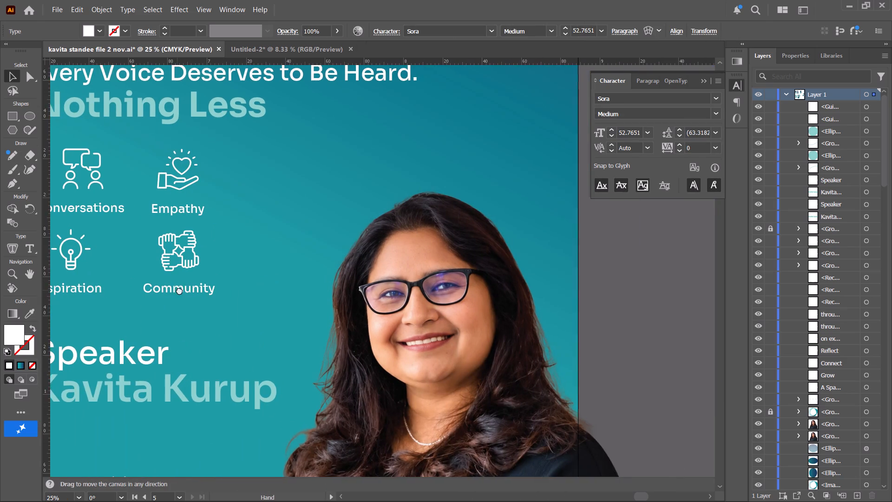
{"action": "left_click_drag", "start_coordinate": [179, 290], "coordinate": [343, 340]}
{"action": "scroll", "coordinate": [341, 258], "scroll_direction": "up", "scroll_amount": 4, "text": "alt"}
{"action": "key", "text": "space"}
{"action": "key", "text": "space"}
{"action": "left_click_drag", "start_coordinate": [299, 269], "coordinate": [374, 295]}
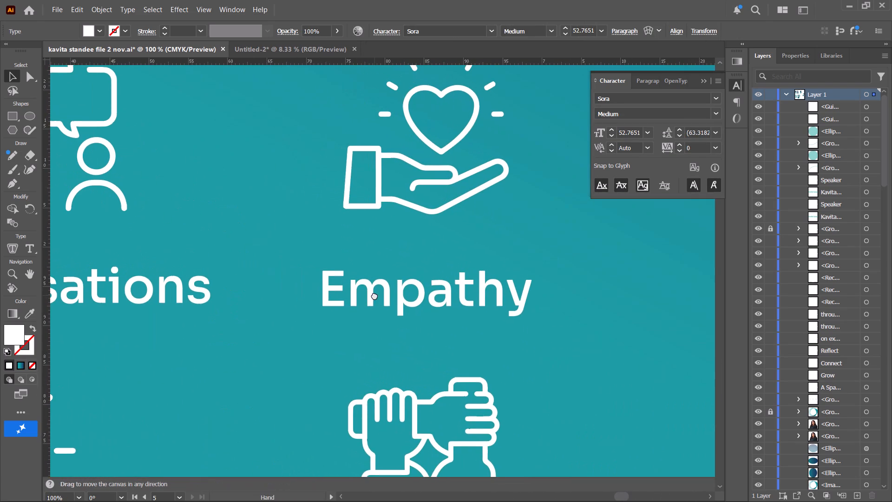
{"action": "left_click_drag", "start_coordinate": [374, 295], "coordinate": [374, 296]}
{"action": "left_click_drag", "start_coordinate": [407, 297], "coordinate": [407, 292]}
Fine-tune the Community label so it sits centred under its icon and level with the Inspiration label.
{"action": "scroll", "coordinate": [407, 292], "scroll_direction": "down", "scroll_amount": 4, "text": "alt"}
{"action": "key", "text": "space"}
{"action": "key", "text": "space"}
{"action": "left_click_drag", "start_coordinate": [351, 330], "coordinate": [352, 300]}
{"action": "scroll", "coordinate": [403, 340], "scroll_direction": "up", "scroll_amount": 4, "text": "alt"}
{"action": "key", "text": "space"}
{"action": "key", "text": "space"}
{"action": "left_click_drag", "start_coordinate": [403, 347], "coordinate": [464, 333]}
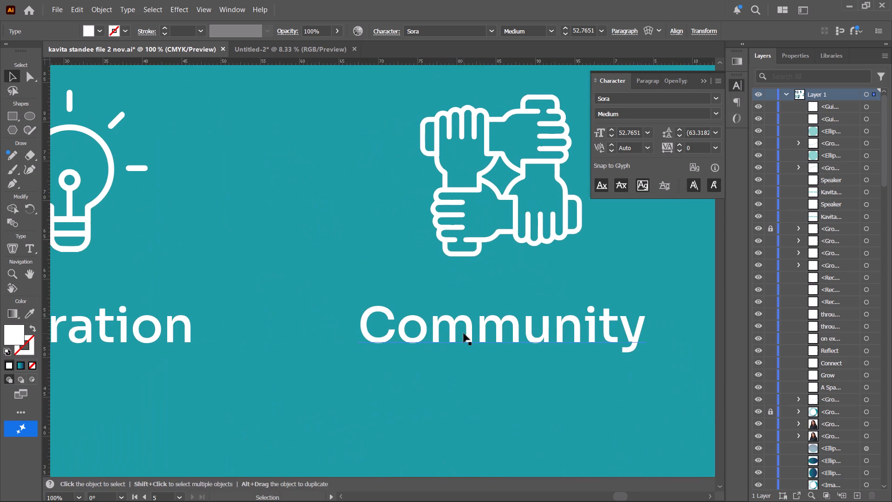
{"action": "left_click_drag", "start_coordinate": [464, 333], "coordinate": [462, 334]}
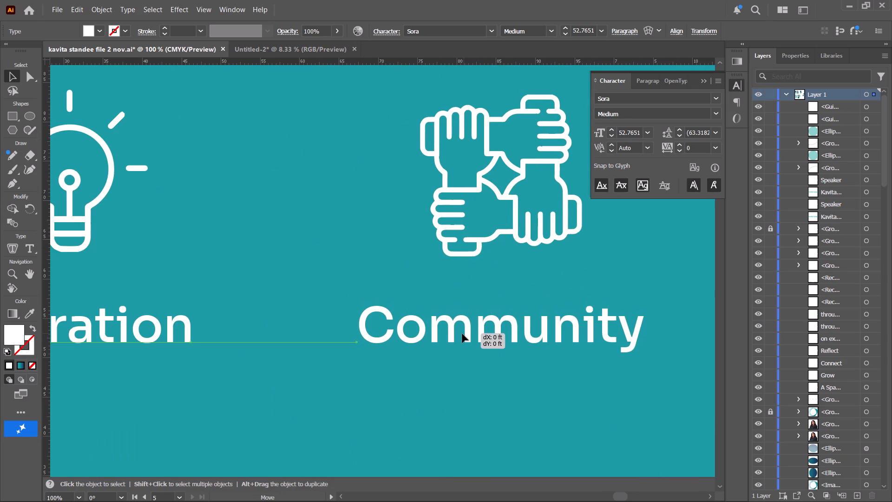
{"action": "left_click_drag", "start_coordinate": [462, 334], "coordinate": [474, 337]}
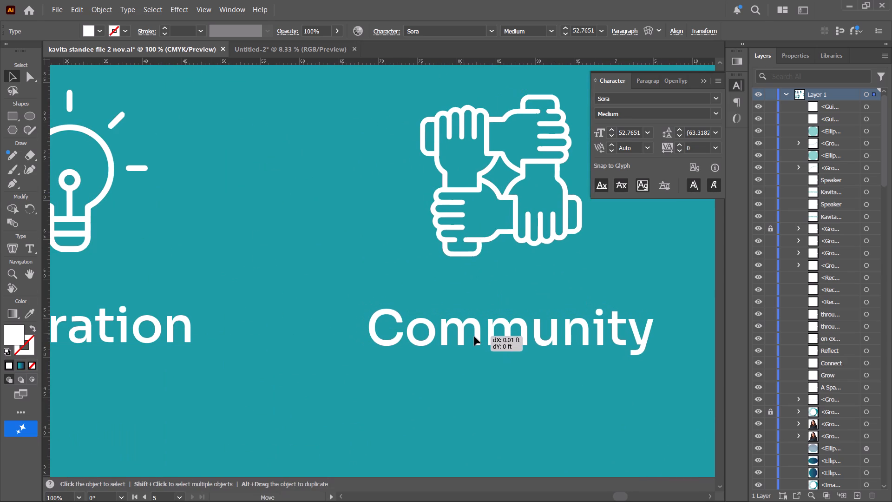
{"action": "left_click_drag", "start_coordinate": [474, 337], "coordinate": [474, 333]}
{"action": "scroll", "coordinate": [474, 332], "scroll_direction": "down", "scroll_amount": 4, "text": "alt"}
{"action": "left_click", "coordinate": [212, 314]}
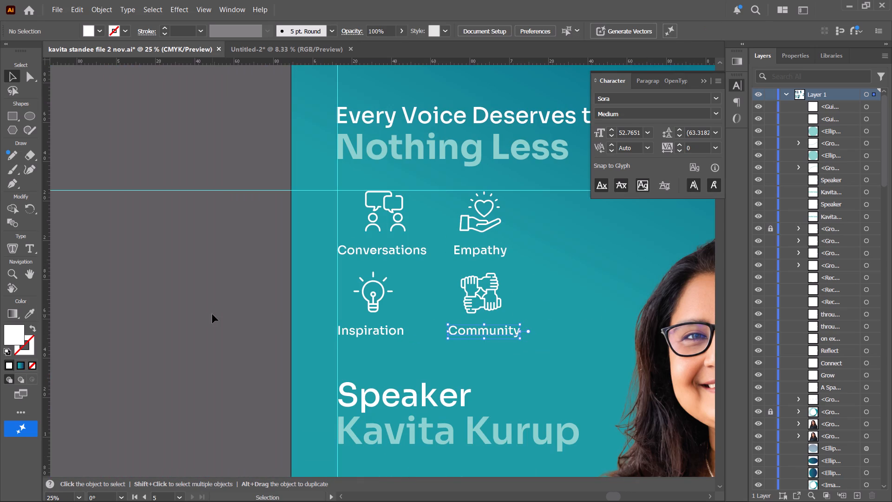
Delete the horizontal guide above the icons and the vertical guide along the left text edge.
{"action": "key", "text": "space"}
{"action": "left_click_drag", "start_coordinate": [232, 312], "coordinate": [122, 328]}
{"action": "left_click", "coordinate": [123, 205]}
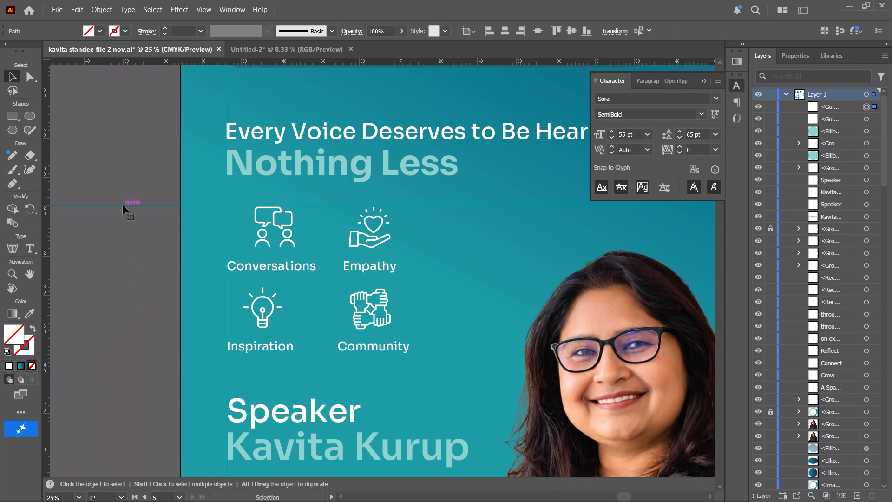
{"action": "key", "text": "BackSpace"}
{"action": "key", "text": "BackSpace"}
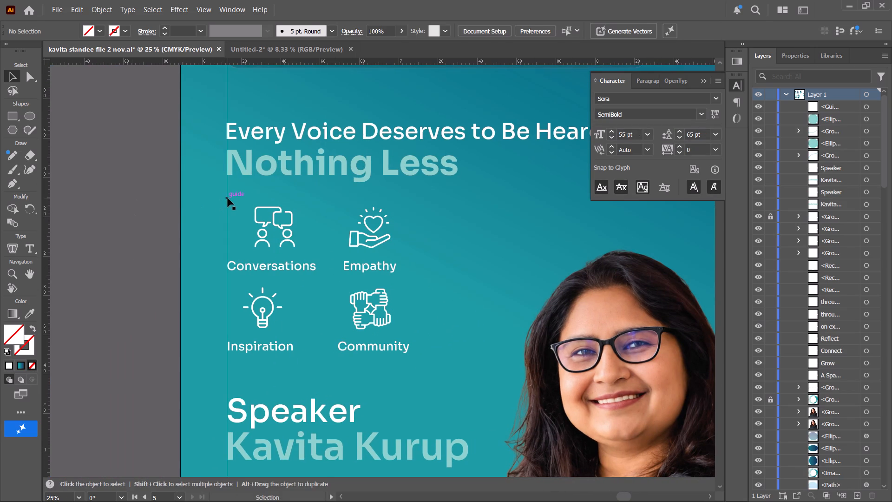
{"action": "left_click", "coordinate": [228, 198]}
{"action": "key", "text": "BackSpace"}
{"action": "left_click", "coordinate": [118, 199]}
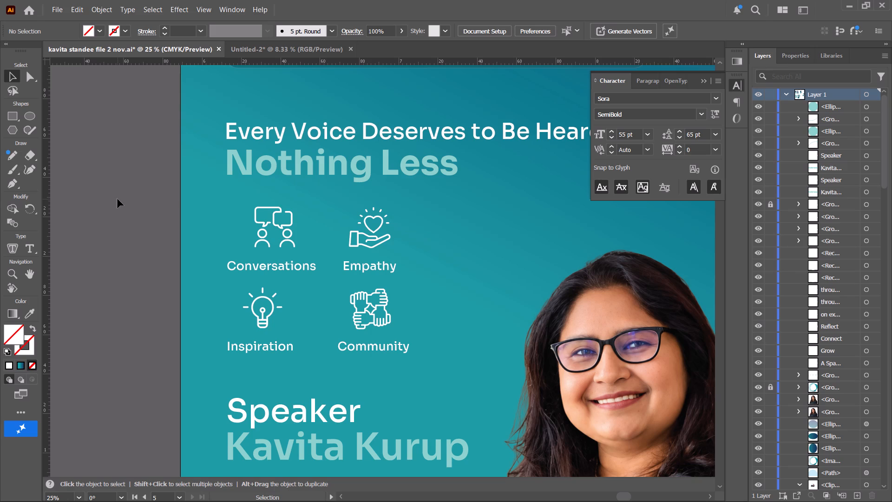
Delete the vertical path just outside the left edge of Artboard 1 copy 4.
{"action": "left_click", "coordinate": [168, 212]}
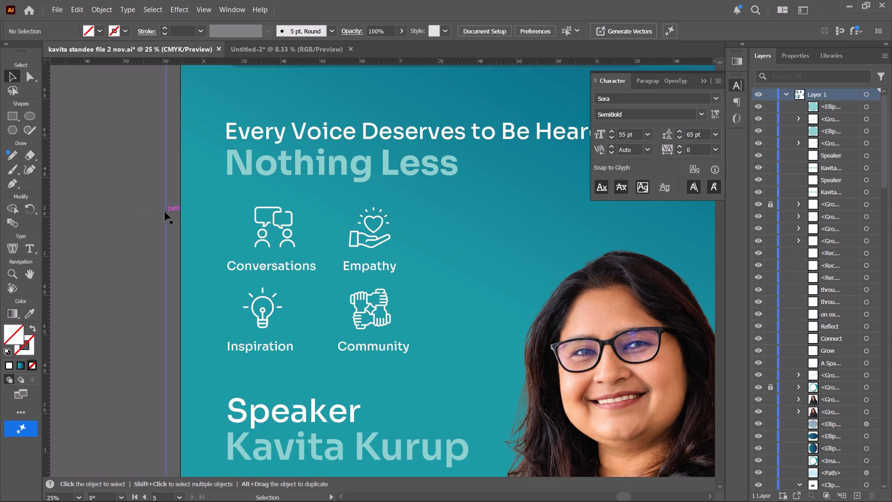
{"action": "left_click", "coordinate": [165, 212]}
{"action": "key", "text": "BackSpace"}
Nudge only the Speaker label up to widen the gap above the speaker name.
{"action": "scroll", "coordinate": [163, 216], "scroll_direction": "down", "scroll_amount": 2, "text": "alt"}
{"action": "key", "text": "space"}
{"action": "left_click_drag", "start_coordinate": [163, 216], "coordinate": [142, 218]}
{"action": "left_click", "coordinate": [216, 321]}
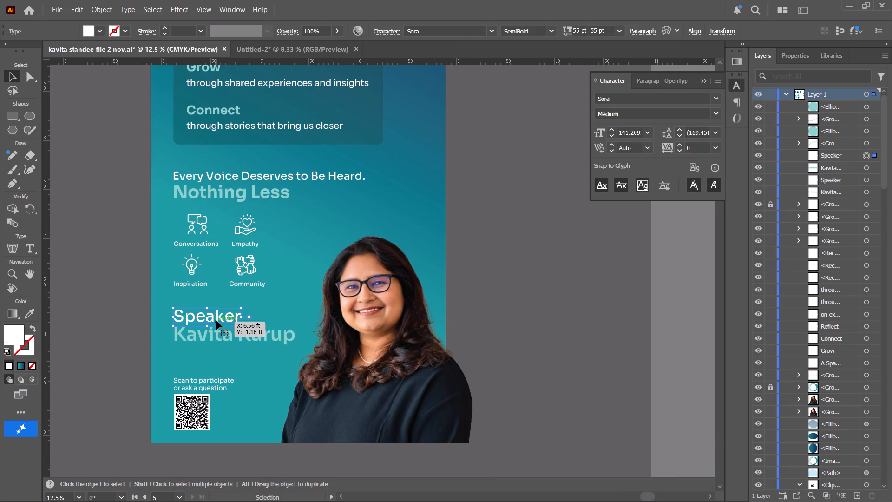
{"action": "key", "text": "shift+Up"}
{"action": "key", "text": "shift+Up"}
{"action": "key", "text": "shift+Up"}
{"action": "key", "text": "shift+Up"}
{"action": "key", "text": "shift+Up"}
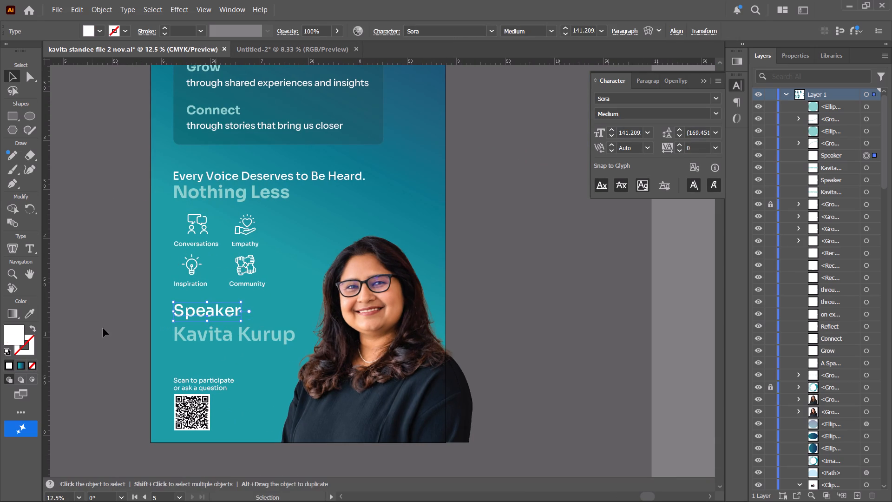
{"action": "left_click", "coordinate": [68, 332]}
Resize the Speaker label above the speaker name, trying 72, 100 and 150 pt before setting its font size to 125 pt.
{"action": "left_click", "coordinate": [205, 310]}
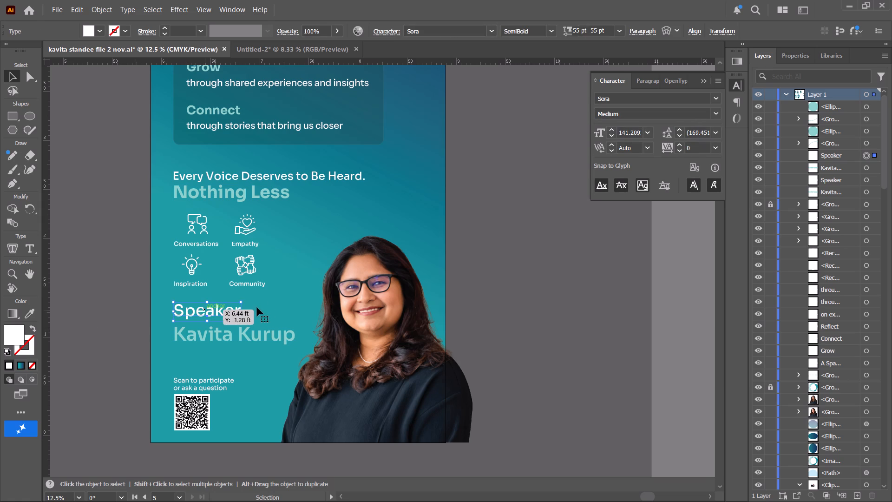
{"action": "left_click", "coordinate": [599, 35]}
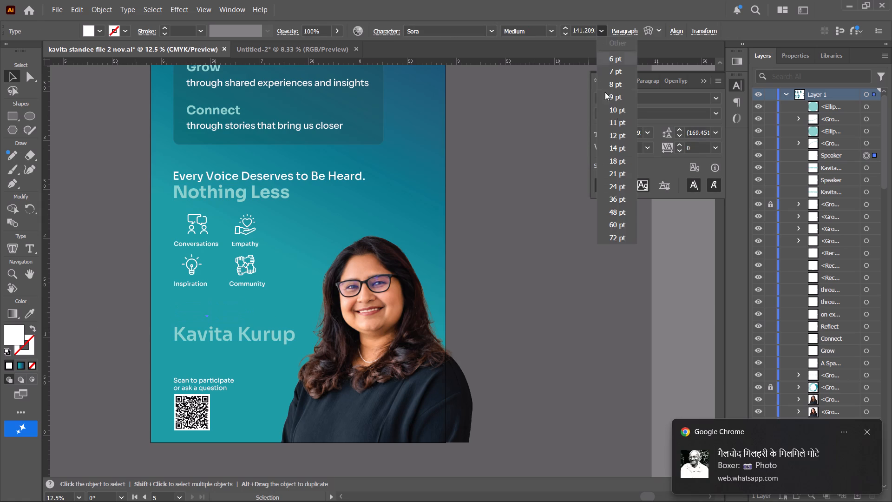
{"action": "left_click", "coordinate": [619, 236]}
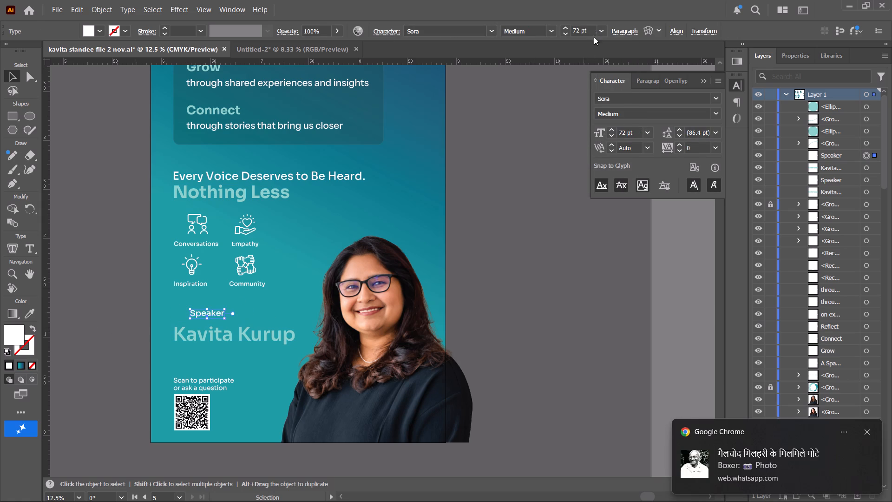
{"action": "double_click", "coordinate": [578, 31]}
{"action": "type", "text": "100"}
{"action": "key", "text": "Return"}
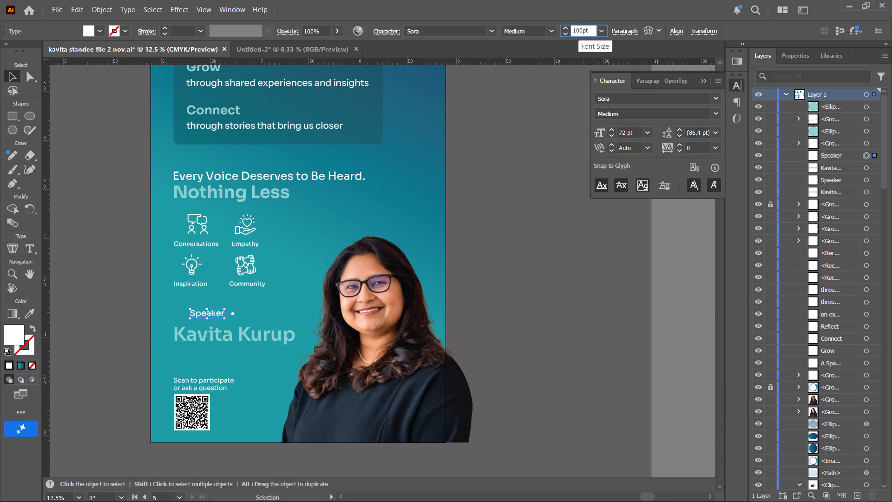
{"action": "double_click", "coordinate": [580, 31]}
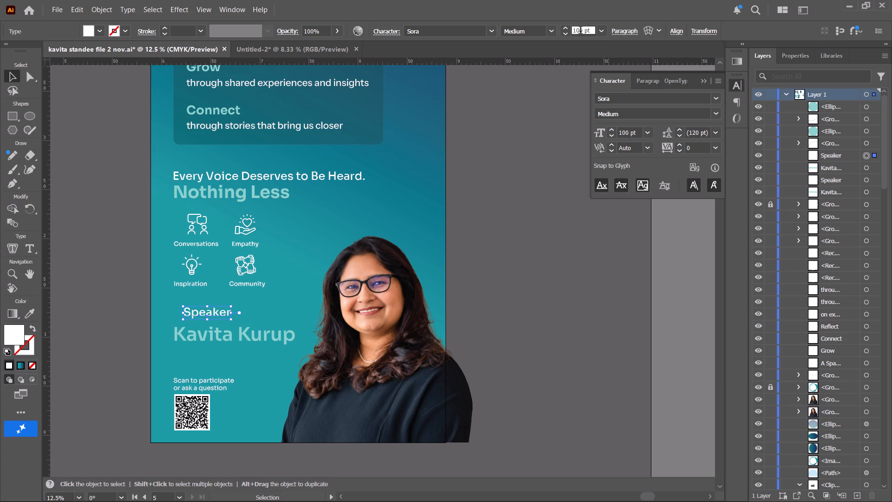
{"action": "type", "text": "150"}
{"action": "key", "text": "Return"}
{"action": "double_click", "coordinate": [572, 29]}
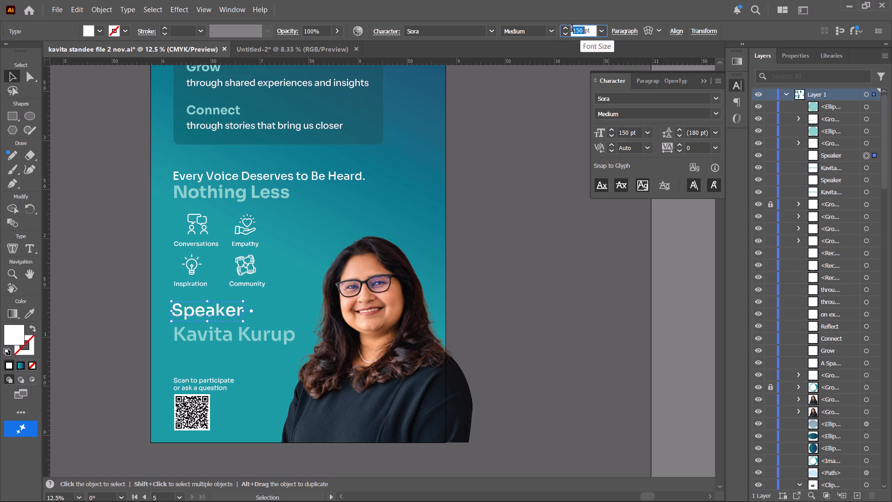
{"action": "type", "text": "125"}
{"action": "key", "text": "Return"}
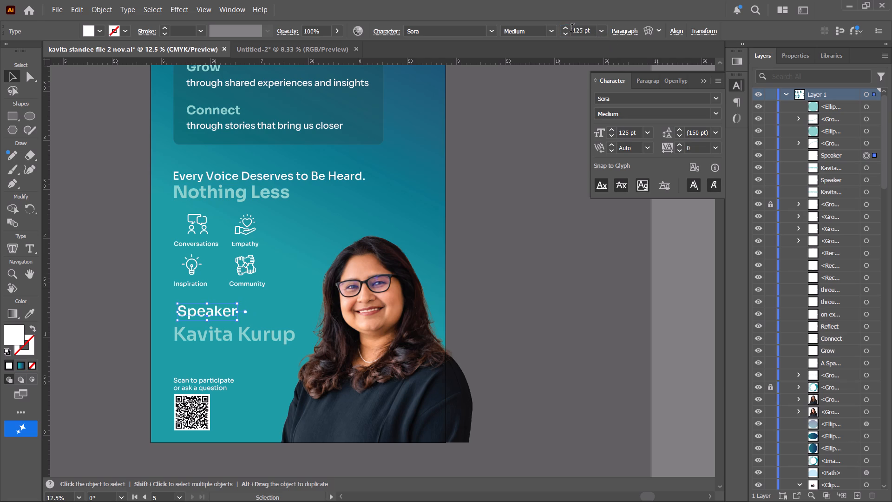
{"action": "left_click", "coordinate": [563, 375]}
Move the Speaker label down closer to the speaker name and line up its left edge with the name.
{"action": "scroll", "coordinate": [198, 314], "scroll_direction": "up", "scroll_amount": 4, "text": "alt"}
{"action": "key", "text": "space"}
{"action": "left_click_drag", "start_coordinate": [214, 317], "coordinate": [306, 309]}
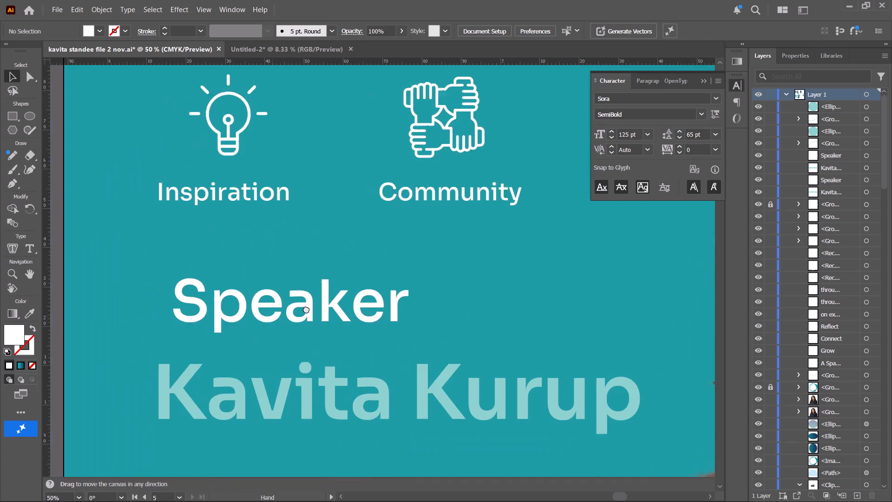
{"action": "left_click_drag", "start_coordinate": [306, 309], "coordinate": [338, 291]}
{"action": "left_click_drag", "start_coordinate": [304, 290], "coordinate": [288, 315]}
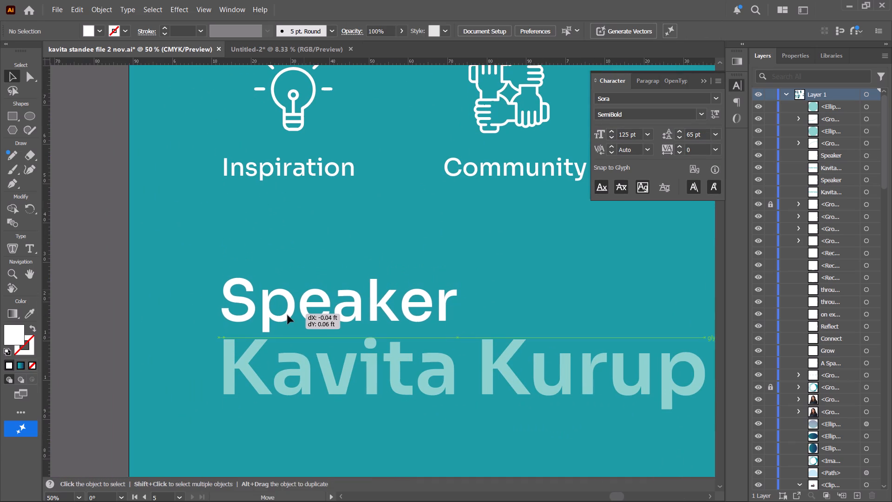
{"action": "left_click_drag", "start_coordinate": [288, 315], "coordinate": [292, 315]}
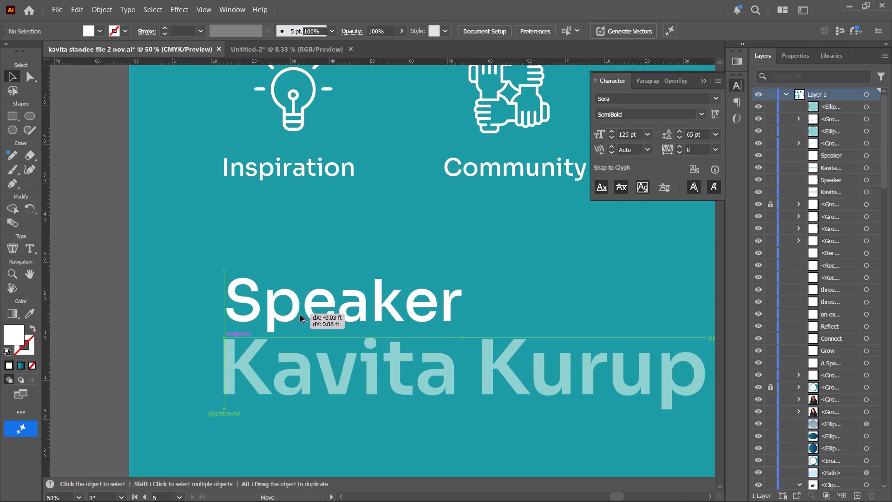
{"action": "scroll", "coordinate": [301, 315], "scroll_direction": "down", "scroll_amount": 5, "text": "alt"}
{"action": "key", "text": "space"}
{"action": "left_click_drag", "start_coordinate": [307, 316], "coordinate": [249, 312]}
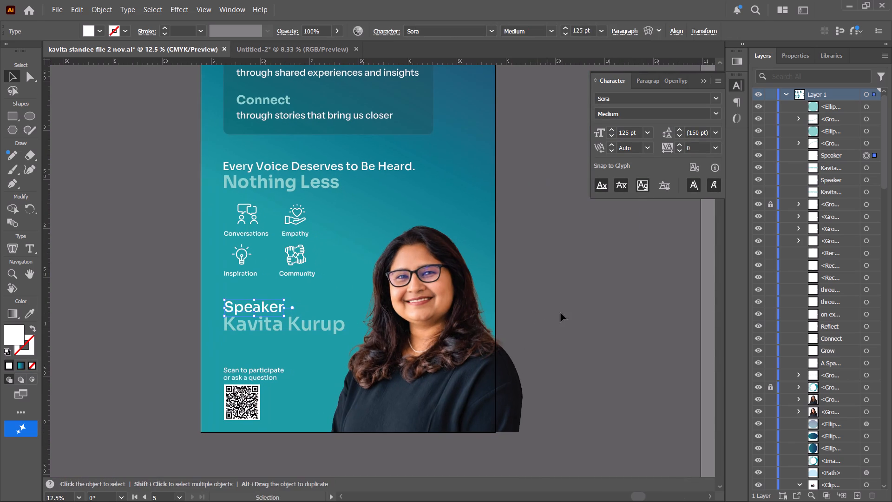
{"action": "left_click", "coordinate": [594, 312]}
Review Artboard 1 copy 4 as a whole in a full-screen presentation preview, then return to the editing view.
{"action": "key", "text": "space"}
{"action": "left_click_drag", "start_coordinate": [601, 303], "coordinate": [576, 349]}
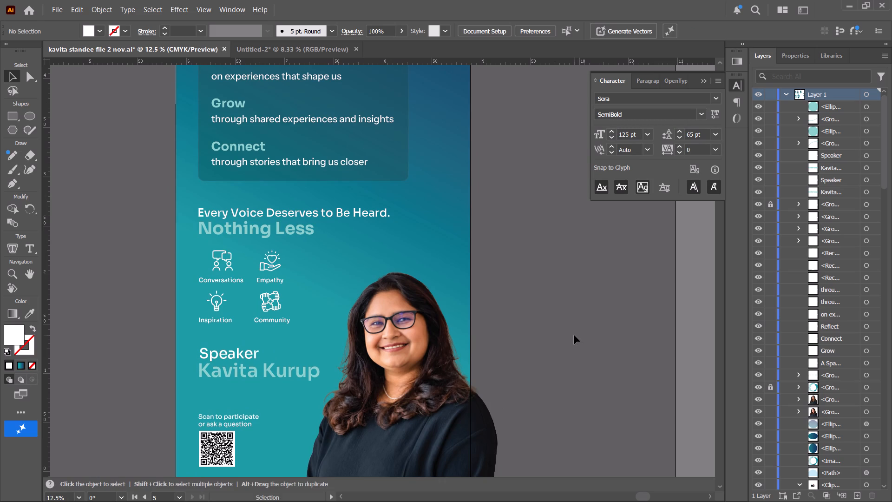
{"action": "scroll", "coordinate": [538, 304], "scroll_direction": "down", "scroll_amount": 1, "text": "alt"}
{"action": "key", "text": "space"}
{"action": "key", "text": "space"}
{"action": "key", "text": "space"}
{"action": "key", "text": "space"}
{"action": "key", "text": "space"}
{"action": "key", "text": "space"}
{"action": "key", "text": "space"}
{"action": "key", "text": "space"}
{"action": "key", "text": "space"}
{"action": "key", "text": "space"}
{"action": "key", "text": "space"}
{"action": "key", "text": "space"}
{"action": "left_click_drag", "start_coordinate": [553, 303], "coordinate": [447, 328]}
{"action": "scroll", "coordinate": [455, 328], "scroll_direction": "down", "scroll_amount": 2, "text": "alt"}
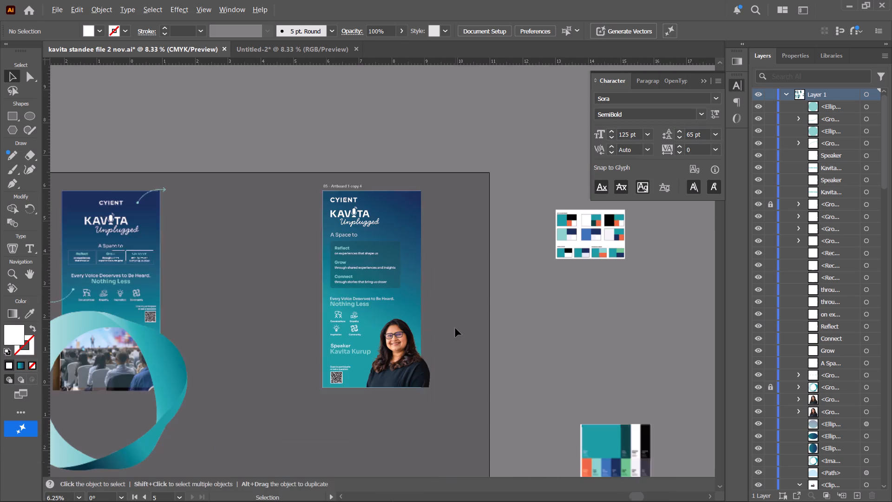
{"action": "key", "text": "space"}
{"action": "key", "text": "space"}
{"action": "key", "text": "space"}
{"action": "key", "text": "space"}
{"action": "key", "text": "space"}
{"action": "key", "text": "space"}
{"action": "key", "text": "space"}
{"action": "key", "text": "space"}
{"action": "key", "text": "space"}
{"action": "key", "text": "space"}
{"action": "key", "text": "space"}
{"action": "key", "text": "space"}
{"action": "key", "text": "space"}
{"action": "key", "text": "space"}
{"action": "left_click_drag", "start_coordinate": [462, 328], "coordinate": [353, 297]}
{"action": "key", "text": "space"}
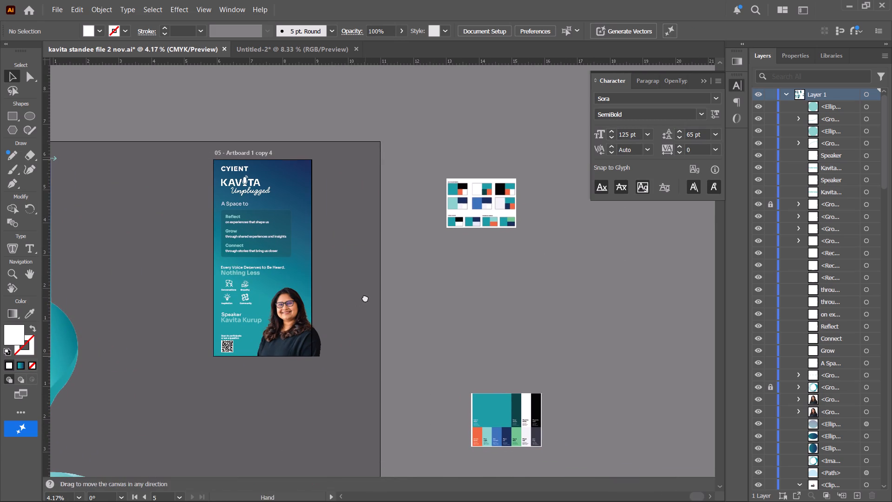
{"action": "left_click", "coordinate": [365, 297]}
{"action": "left_click", "coordinate": [186, 0]}
{"action": "left_click", "coordinate": [193, 5]}
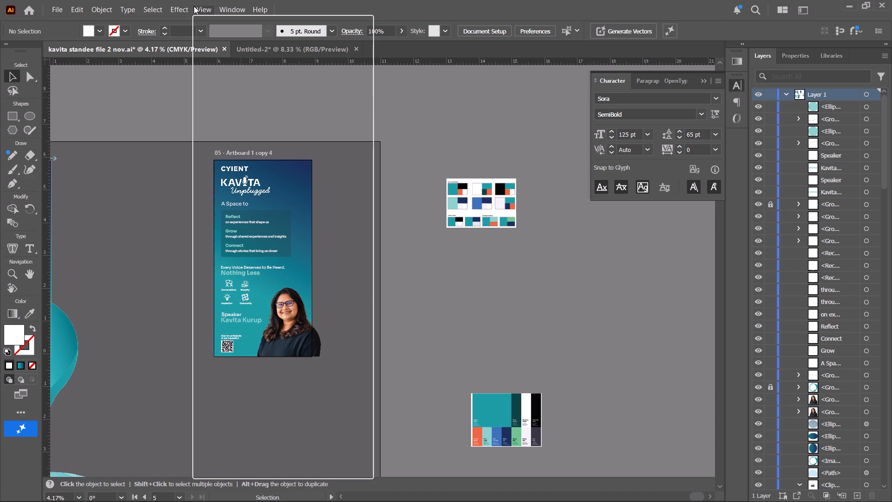
{"action": "left_click", "coordinate": [283, 106]}
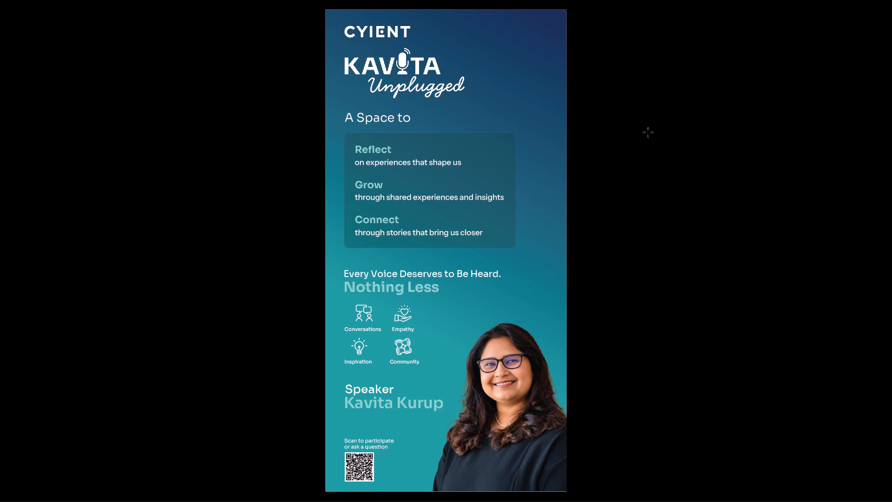
{"action": "key", "text": "Escape"}
Nudge the speaker name down slightly to open a small gap beneath the Speaker label.
{"action": "scroll", "coordinate": [270, 418], "scroll_direction": "down", "scroll_amount": 4}
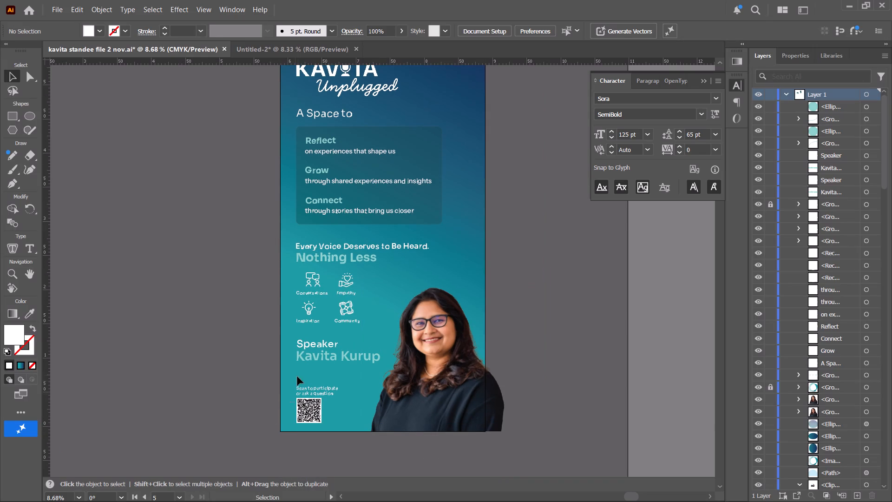
{"action": "scroll", "coordinate": [304, 364], "scroll_direction": "up", "scroll_amount": 4, "text": "alt"}
{"action": "left_click", "coordinate": [328, 337]}
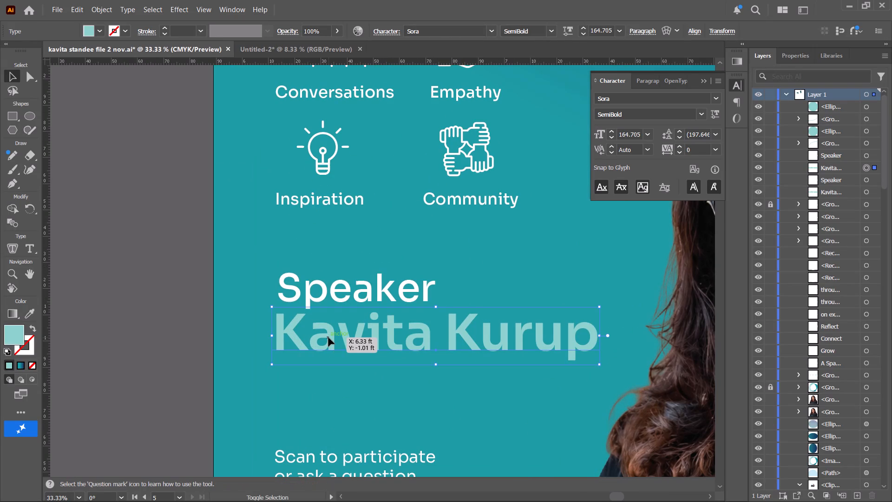
{"action": "key", "text": "shift+Down"}
{"action": "key", "text": "shift+Down"}
{"action": "key", "text": "shift+Down"}
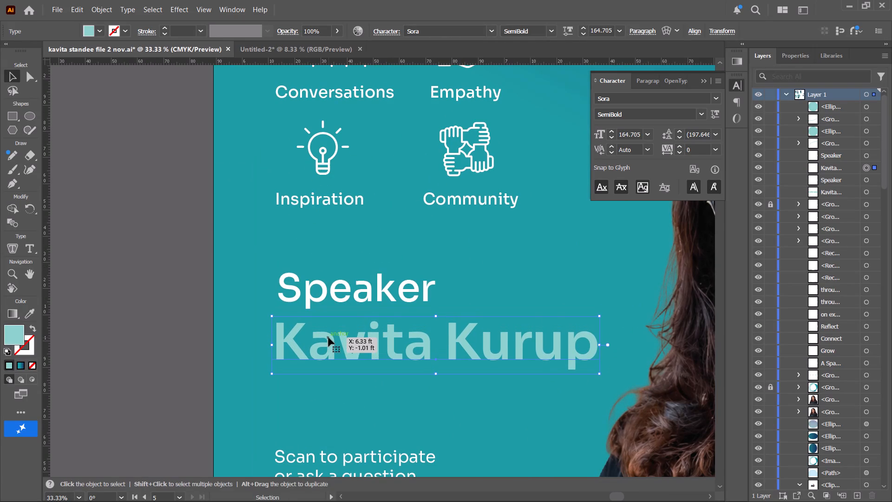
{"action": "key", "text": "shift+Up"}
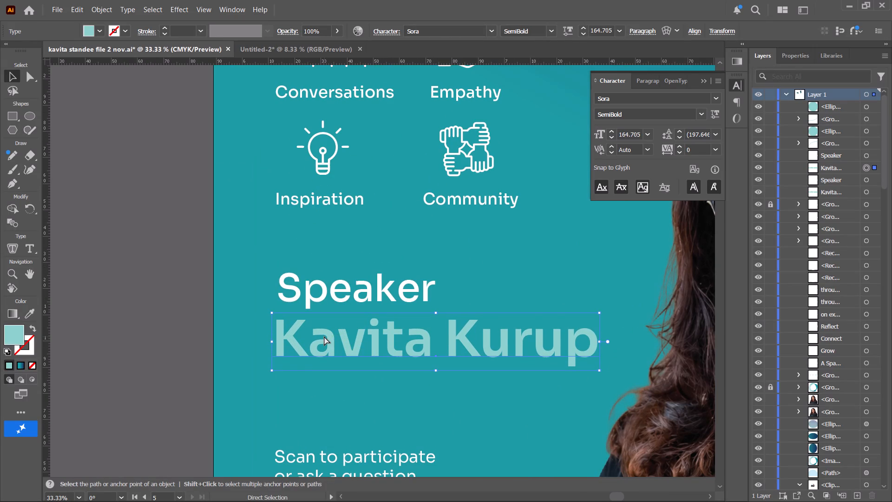
Save the standee file.
{"action": "key", "text": "ctrl+s"}
{"action": "left_click", "coordinate": [187, 284]}
Examine the spacing and alignment of the whole Artboard 1 copy 4 layout, from the logo to the QR code.
{"action": "scroll", "coordinate": [187, 284], "scroll_direction": "down", "scroll_amount": 3, "text": "alt"}
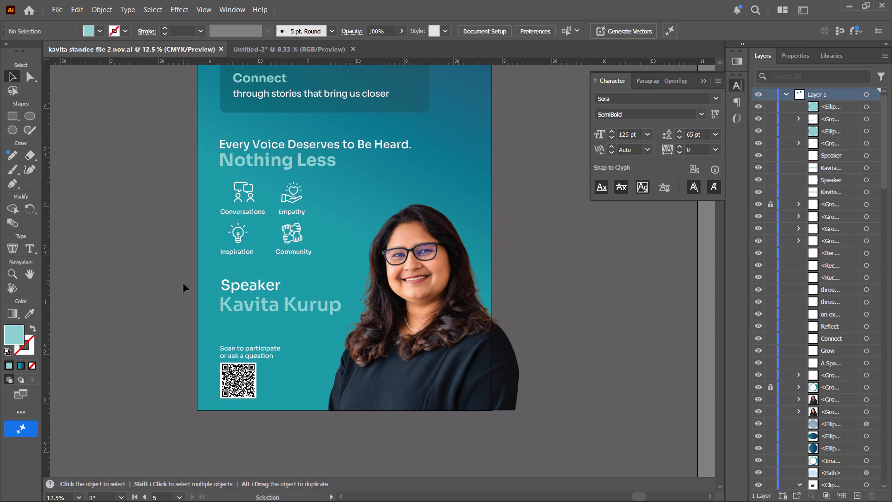
{"action": "scroll", "coordinate": [184, 284], "scroll_direction": "up", "scroll_amount": 9}
{"action": "scroll", "coordinate": [190, 284], "scroll_direction": "down", "scroll_amount": 1, "text": "alt"}
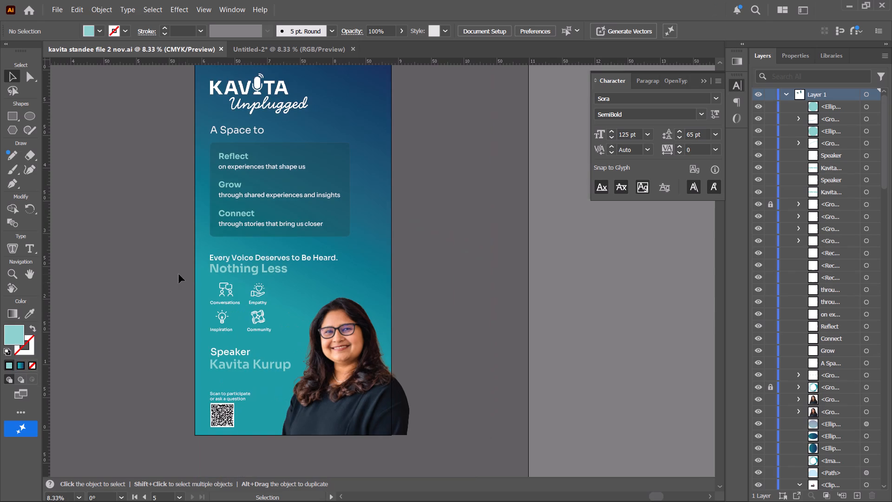
{"action": "key", "text": "space"}
{"action": "left_click_drag", "start_coordinate": [168, 273], "coordinate": [135, 277]}
{"action": "scroll", "coordinate": [135, 277], "scroll_direction": "up", "scroll_amount": 2}
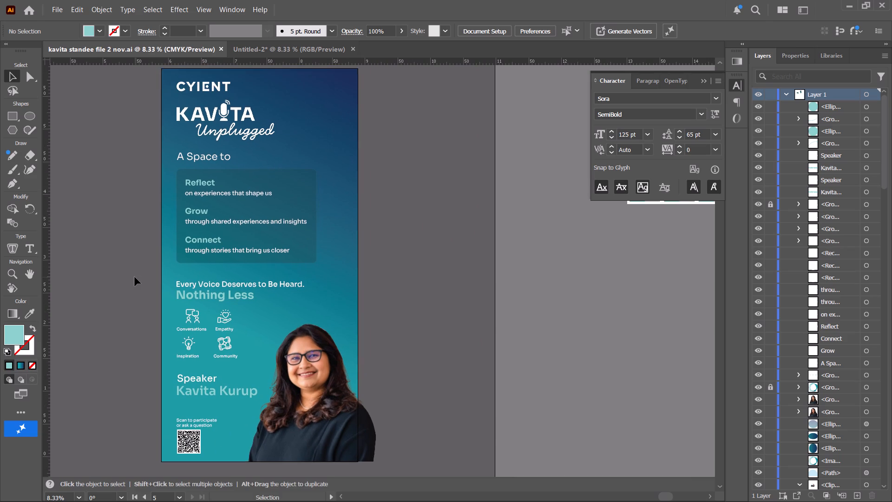
{"action": "scroll", "coordinate": [135, 277], "scroll_direction": "up", "scroll_amount": 2}
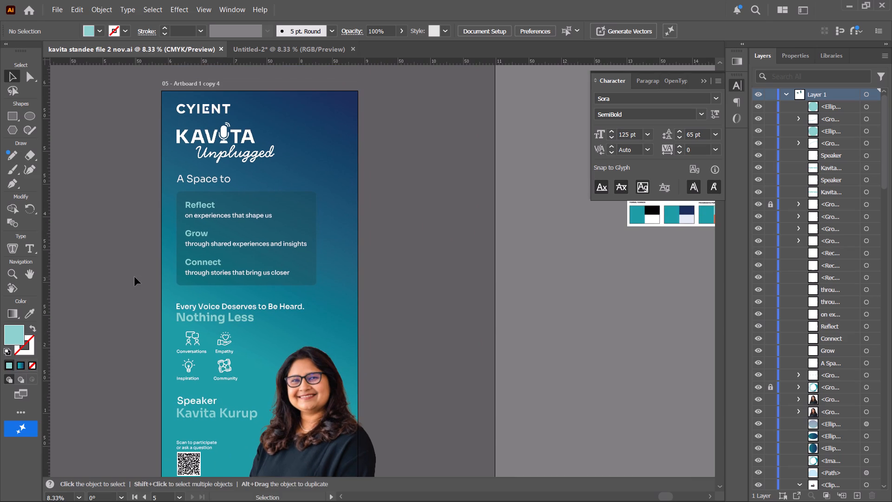
{"action": "scroll", "coordinate": [149, 240], "scroll_direction": "up", "scroll_amount": 3, "text": "alt"}
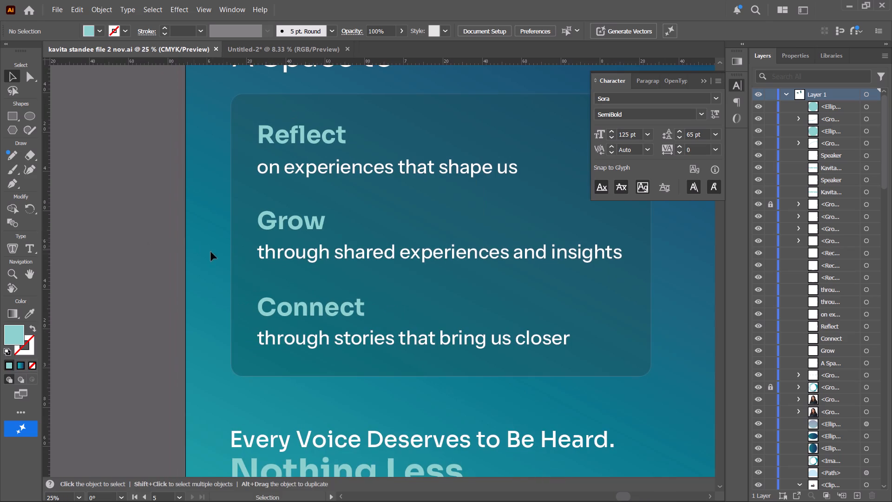
{"action": "key", "text": "space"}
{"action": "key", "text": "space"}
{"action": "key", "text": "space"}
{"action": "key", "text": "space"}
{"action": "left_click_drag", "start_coordinate": [226, 264], "coordinate": [166, 331]}
{"action": "scroll", "coordinate": [166, 331], "scroll_direction": "down", "scroll_amount": 3, "text": "alt"}
{"action": "key", "text": "space"}
{"action": "key", "text": "space"}
{"action": "left_click_drag", "start_coordinate": [166, 326], "coordinate": [143, 276]}
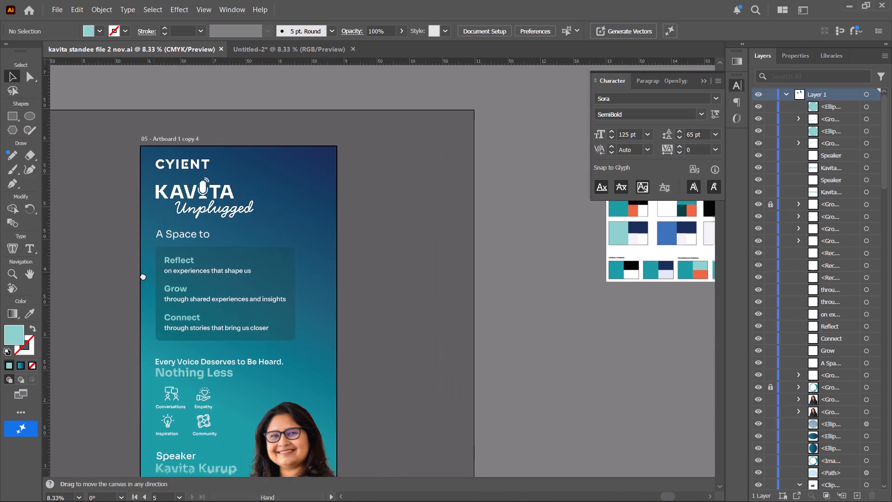
{"action": "left_click_drag", "start_coordinate": [143, 276], "coordinate": [117, 205]}
Save the standee file again.
{"action": "key", "text": "ctrl+s"}
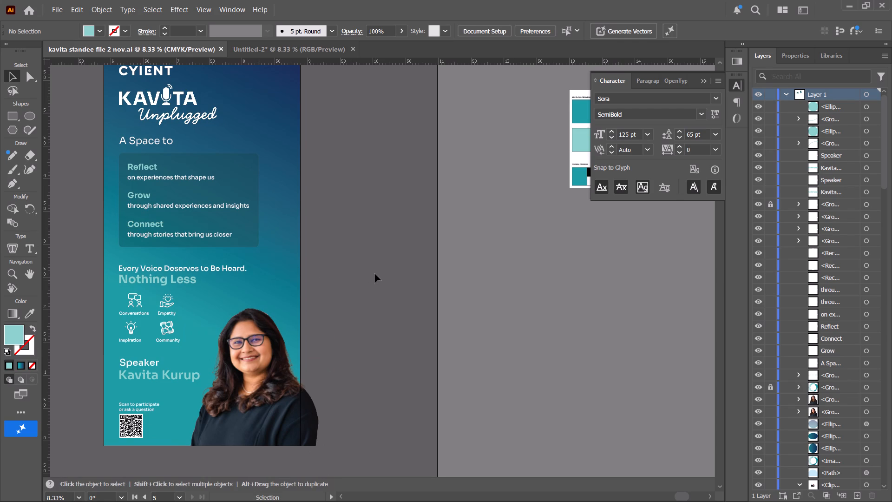
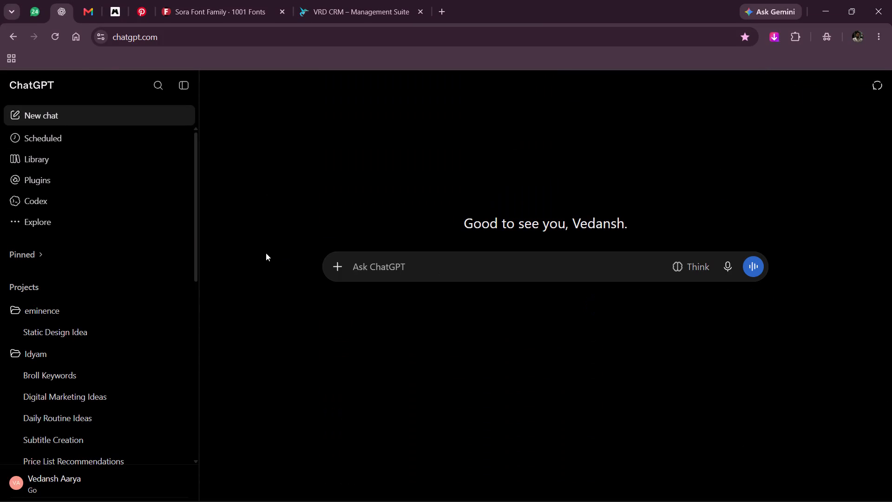
Switch to Illustrator and show Artboard 1 copy 2 full-screen in presentation mode.
{"action": "key", "text": "alt+Tab"}
{"action": "scroll", "coordinate": [294, 275], "scroll_direction": "down", "scroll_amount": 3, "text": "alt"}
{"action": "key", "text": "space"}
{"action": "key", "text": "space"}
{"action": "key", "text": "space"}
{"action": "key", "text": "space"}
{"action": "key", "text": "space"}
{"action": "key", "text": "space"}
{"action": "key", "text": "space"}
{"action": "key", "text": "space"}
{"action": "key", "text": "space"}
{"action": "key", "text": "space"}
{"action": "key", "text": "space"}
{"action": "key", "text": "space"}
{"action": "key", "text": "space"}
{"action": "key", "text": "space"}
{"action": "key", "text": "space"}
{"action": "key", "text": "space"}
{"action": "key", "text": "space"}
{"action": "key", "text": "space"}
{"action": "key", "text": "space"}
{"action": "key", "text": "space"}
{"action": "left_click_drag", "start_coordinate": [269, 276], "coordinate": [483, 224]}
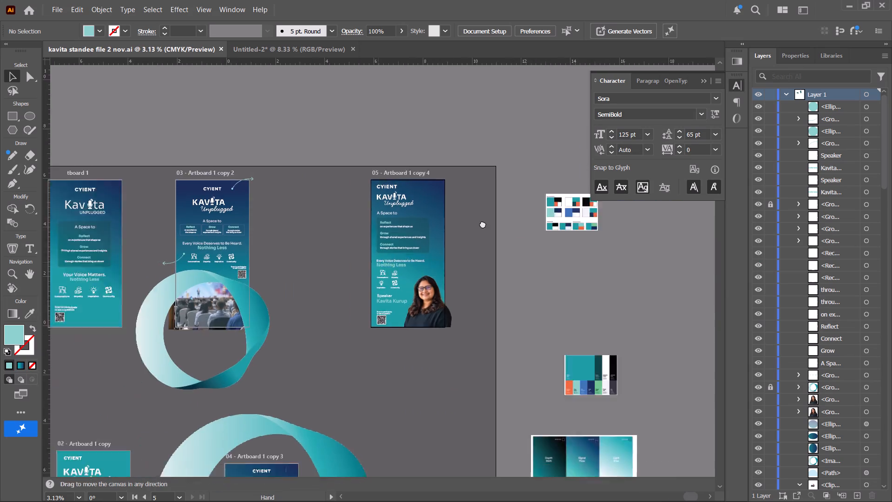
{"action": "left_click_drag", "start_coordinate": [483, 224], "coordinate": [544, 121]}
{"action": "left_click_drag", "start_coordinate": [464, 288], "coordinate": [461, 375]}
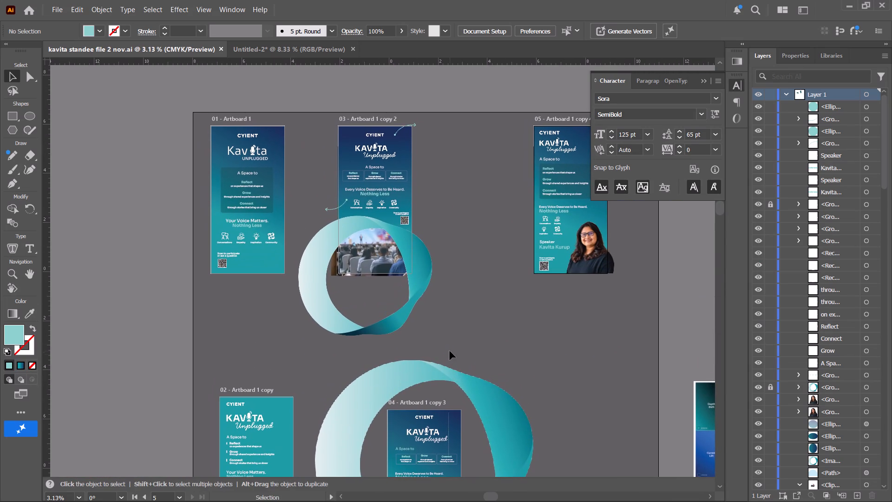
{"action": "left_click", "coordinate": [446, 343]}
{"action": "scroll", "coordinate": [439, 317], "scroll_direction": "up", "scroll_amount": 1, "text": "alt"}
{"action": "key", "text": "space"}
{"action": "key", "text": "space"}
{"action": "key", "text": "space"}
{"action": "key", "text": "space"}
{"action": "key", "text": "space"}
{"action": "key", "text": "space"}
{"action": "key", "text": "space"}
{"action": "key", "text": "space"}
{"action": "key", "text": "space"}
{"action": "key", "text": "space"}
{"action": "key", "text": "space"}
{"action": "key", "text": "space"}
{"action": "key", "text": "space"}
{"action": "key", "text": "space"}
{"action": "key", "text": "space"}
{"action": "left_click_drag", "start_coordinate": [421, 264], "coordinate": [425, 346]}
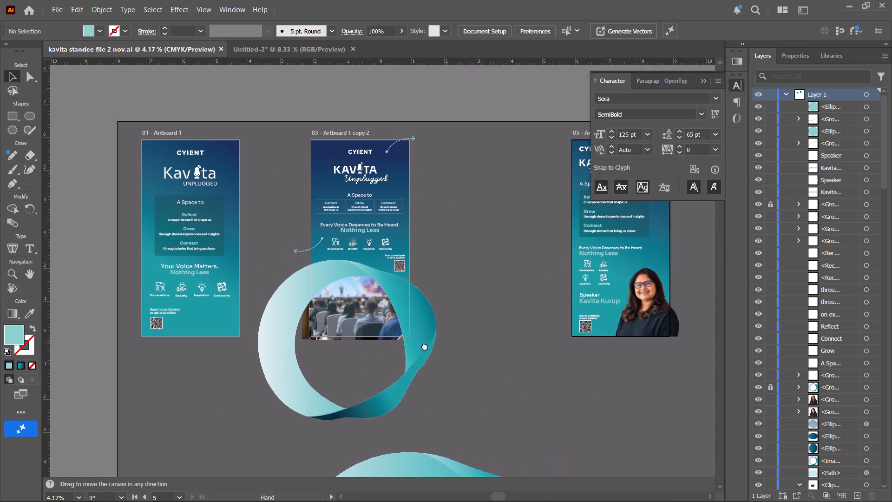
{"action": "left_click_drag", "start_coordinate": [425, 346], "coordinate": [411, 358]}
{"action": "scroll", "coordinate": [448, 361], "scroll_direction": "up", "scroll_amount": 1}
{"action": "scroll", "coordinate": [448, 361], "scroll_direction": "up", "scroll_amount": 1, "text": "alt"}
{"action": "left_click", "coordinate": [321, 226]}
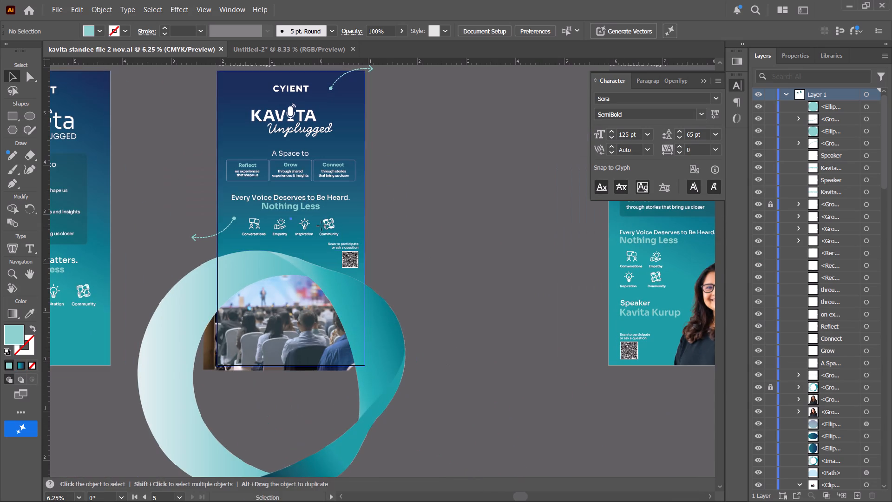
{"action": "left_click", "coordinate": [205, 9]}
{"action": "left_click", "coordinate": [315, 102]}
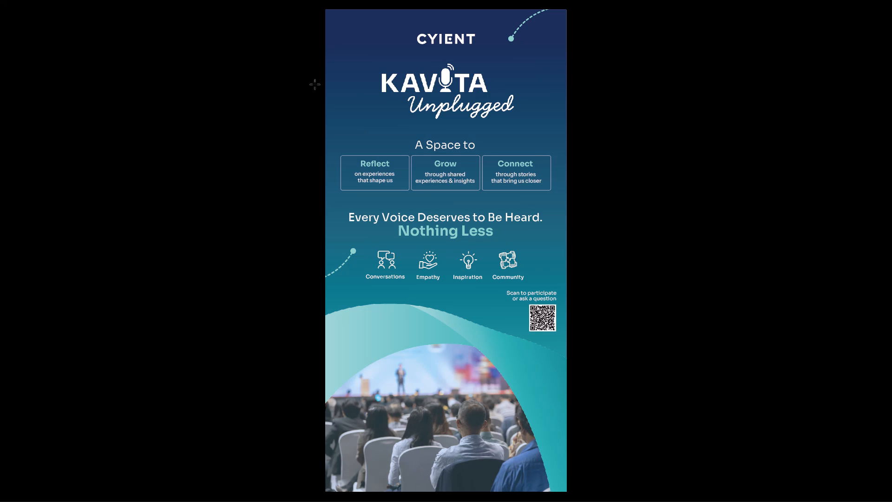
{"action": "key", "text": "Print"}
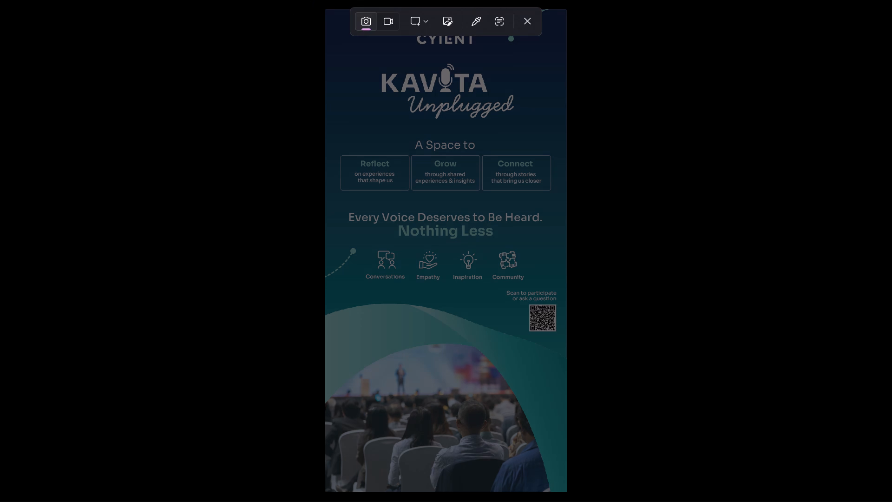
{"action": "left_click_drag", "start_coordinate": [322, 7], "coordinate": [596, 486]}
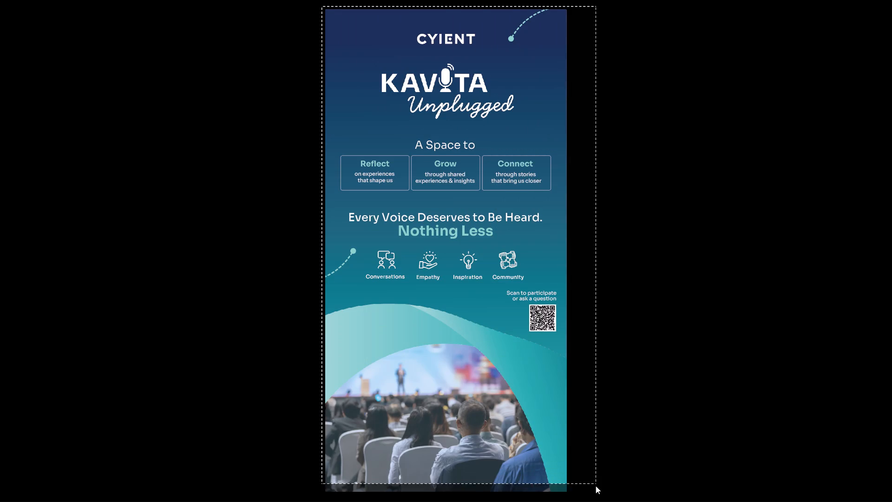